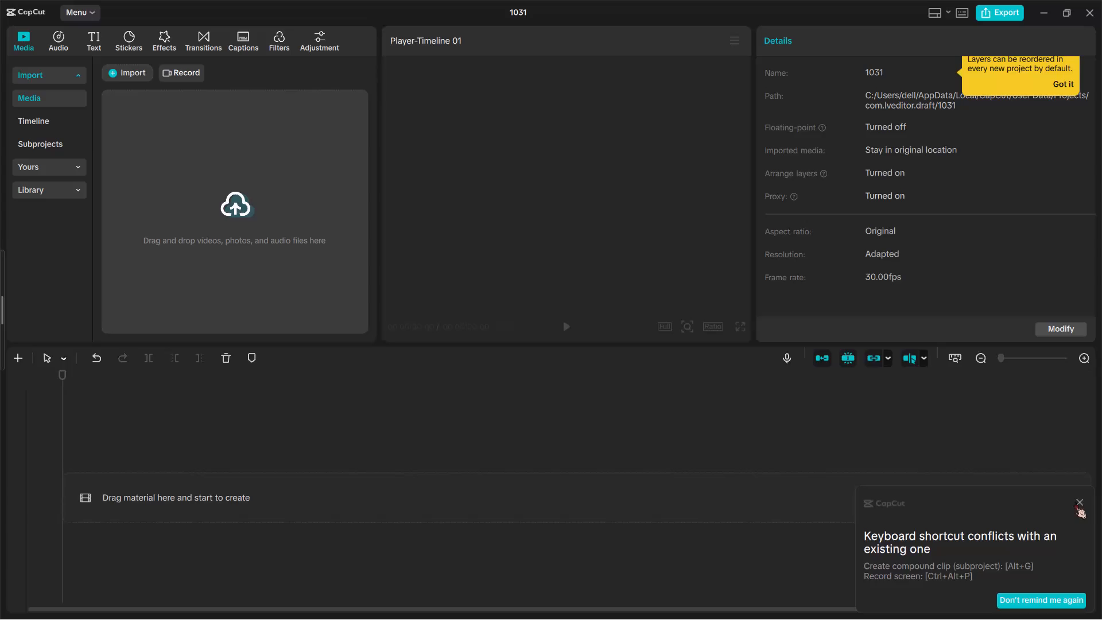
Dismiss the keyboard shortcut conflict notification.
left_click(1074, 502)
left_click(1078, 502)
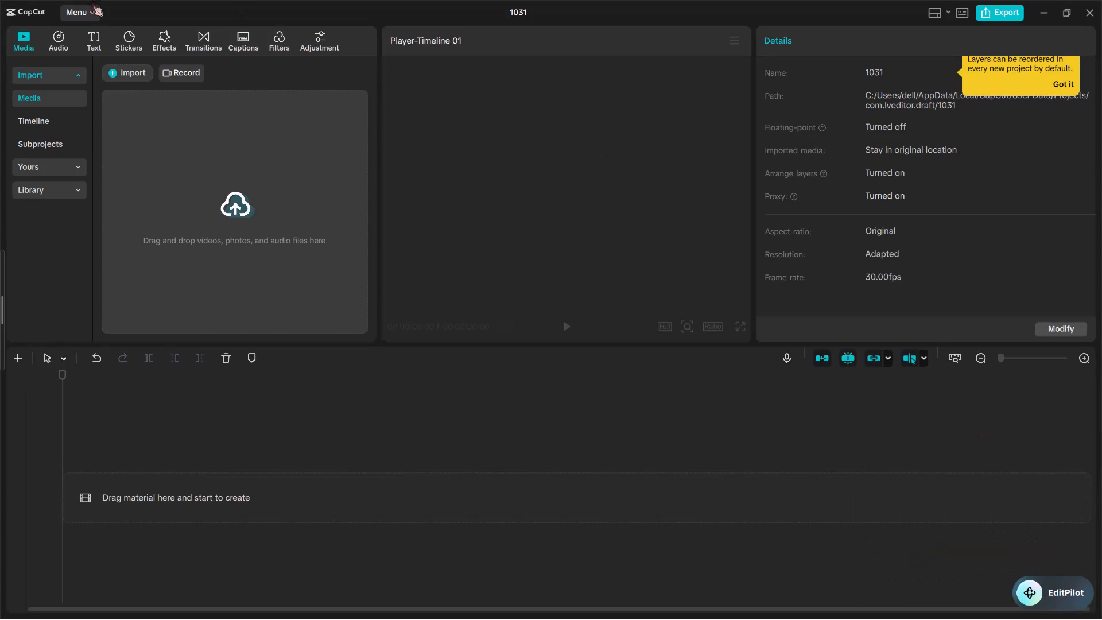
Import "song part two", the "virat playaer of the series" image and the two Virat Kohli match videos from the Downloads folder.
left_click(125, 63)
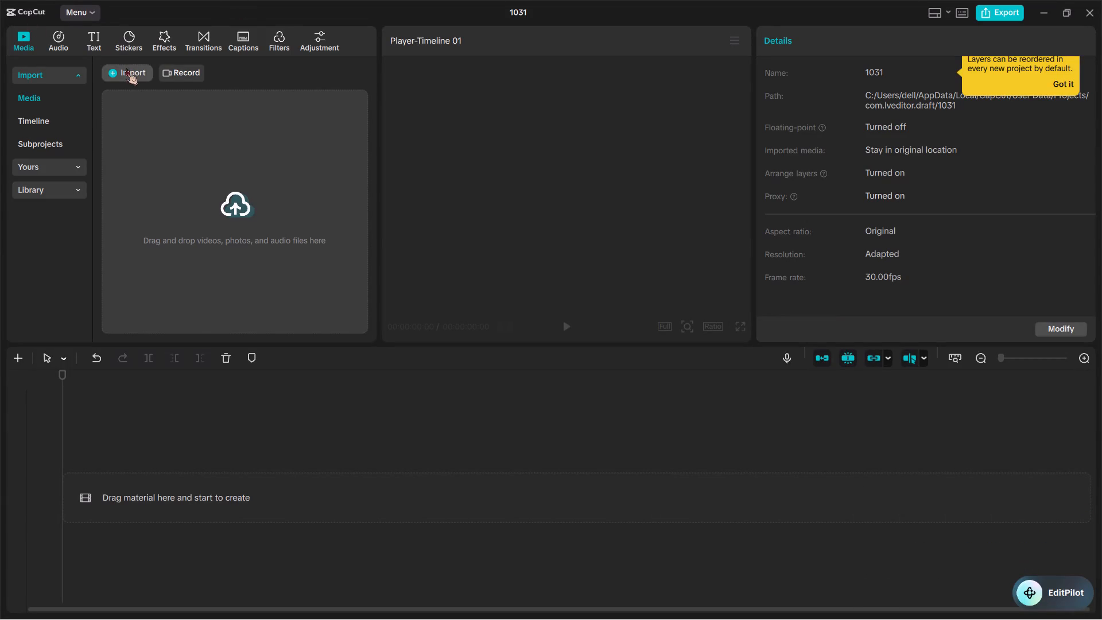
left_click(126, 68)
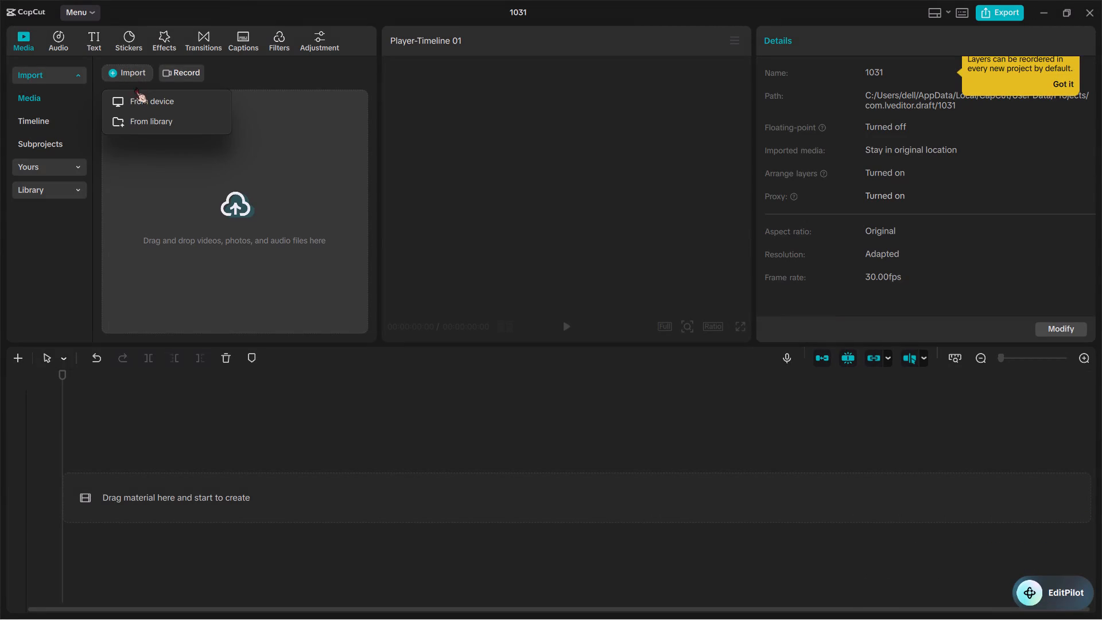
left_click(133, 91)
left_click(133, 102)
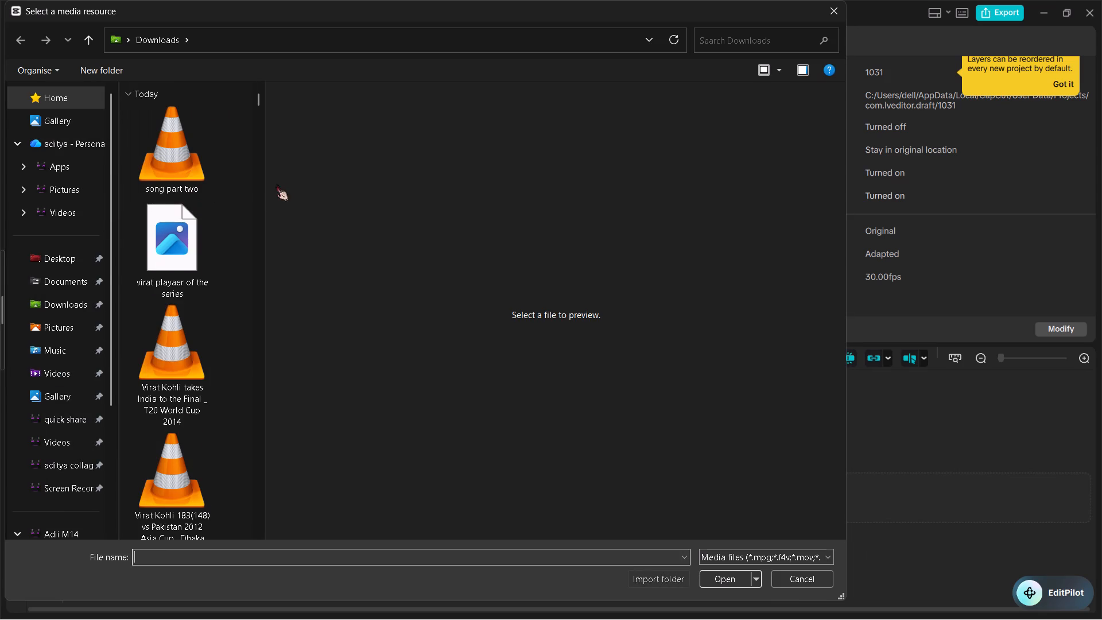
left_click_drag(250, 176, 162, 482)
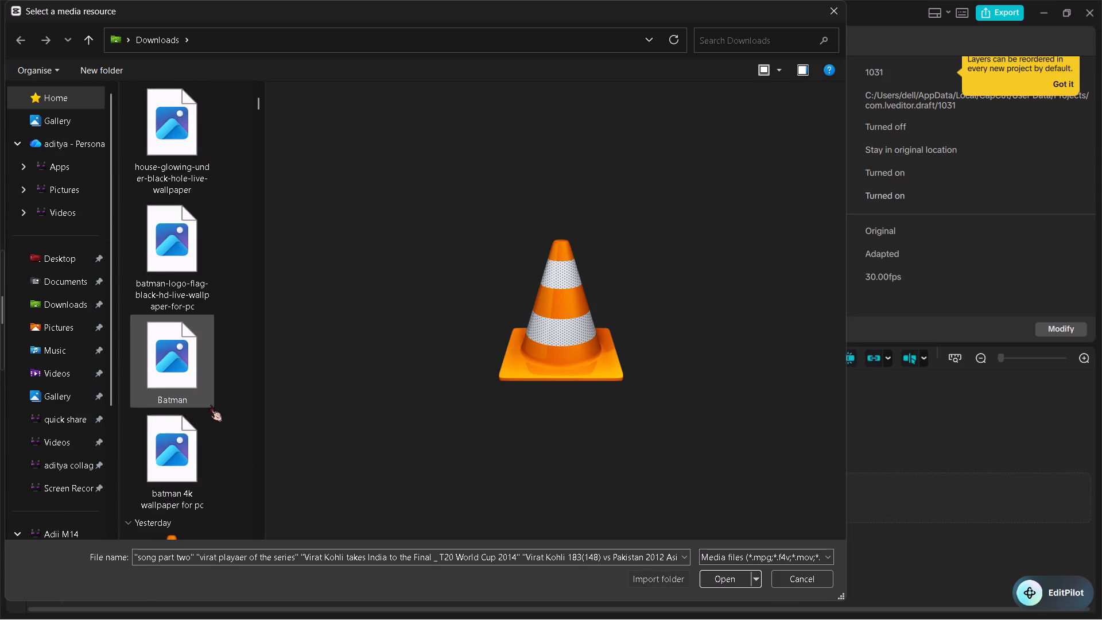
scroll(210, 405, "up", 8)
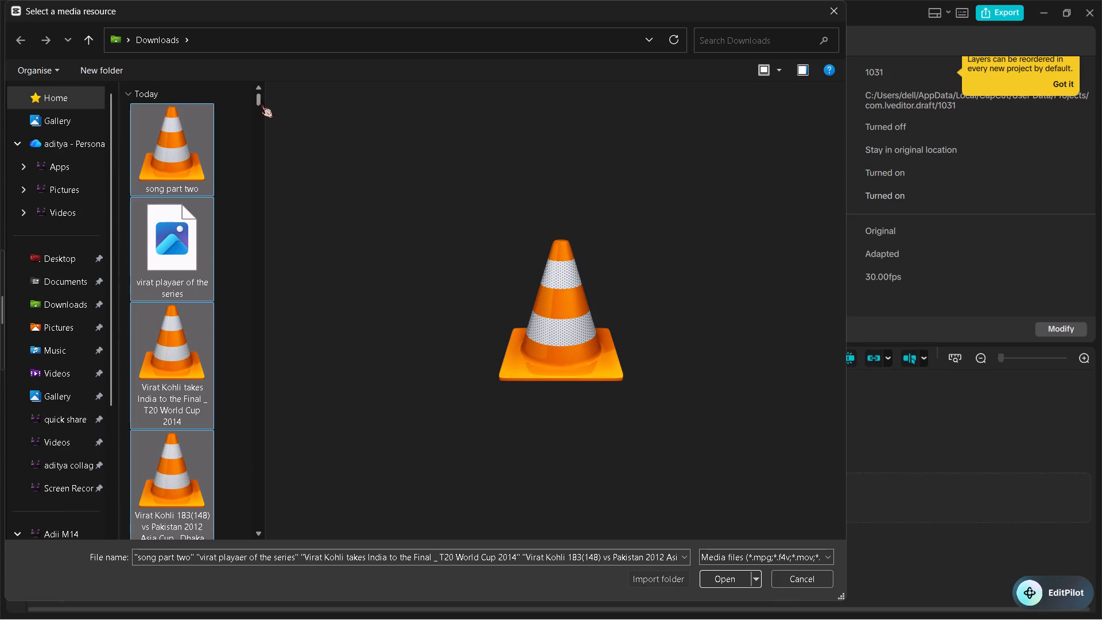
left_click(261, 101)
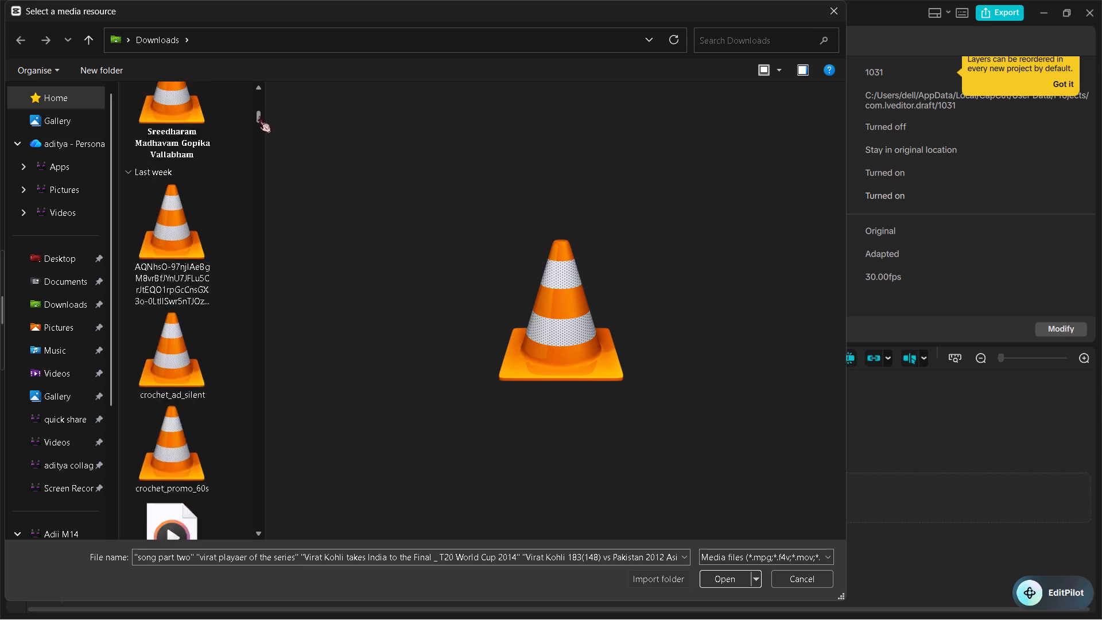
left_click(715, 578)
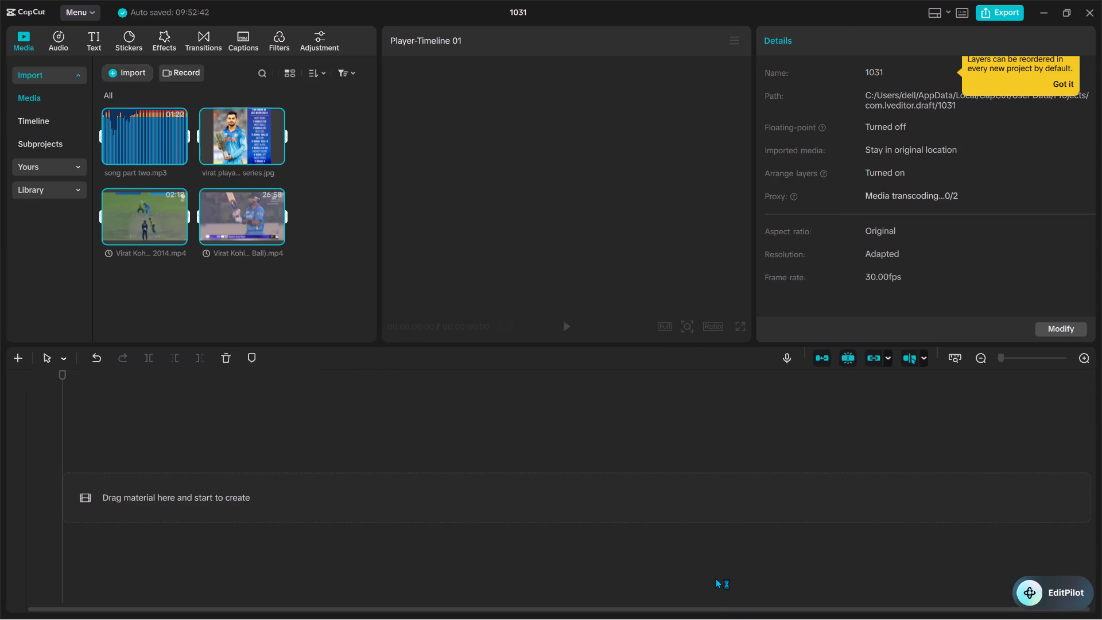
left_click(304, 290)
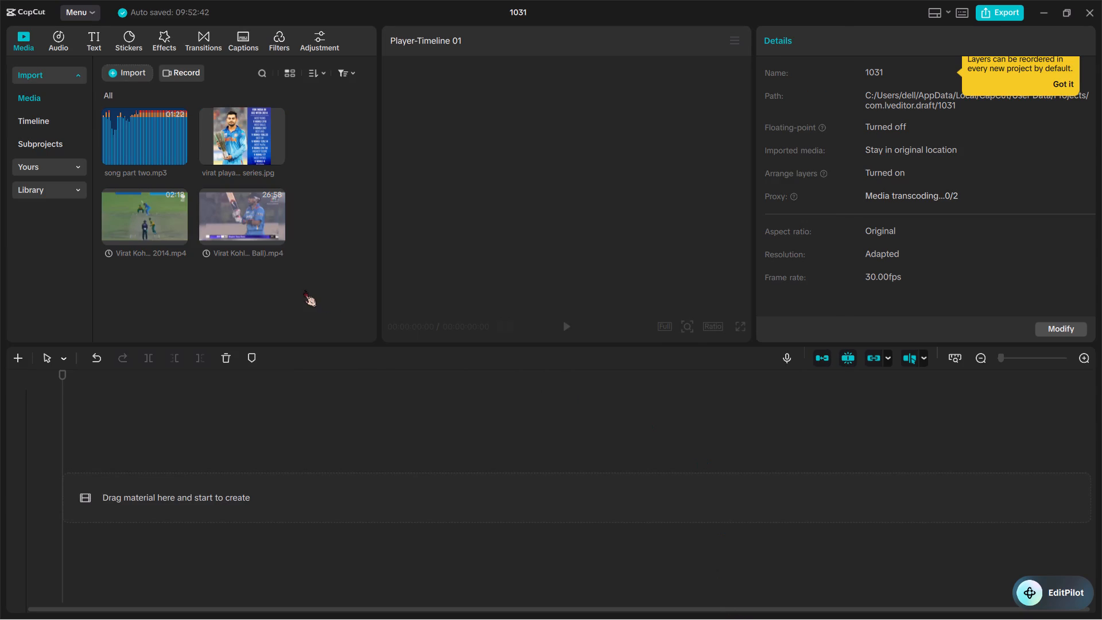
Import all the screen recordings dated 2026-10-30 and 2026-10-31 from the Screen Recordings folder in Videos.
left_click(131, 69)
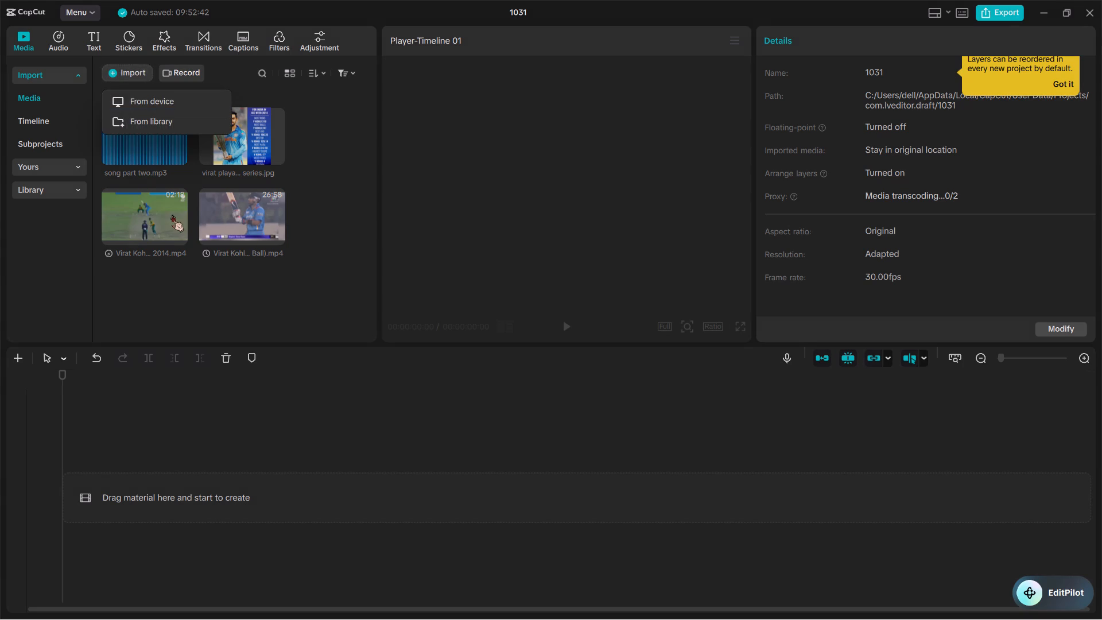
left_click(150, 104)
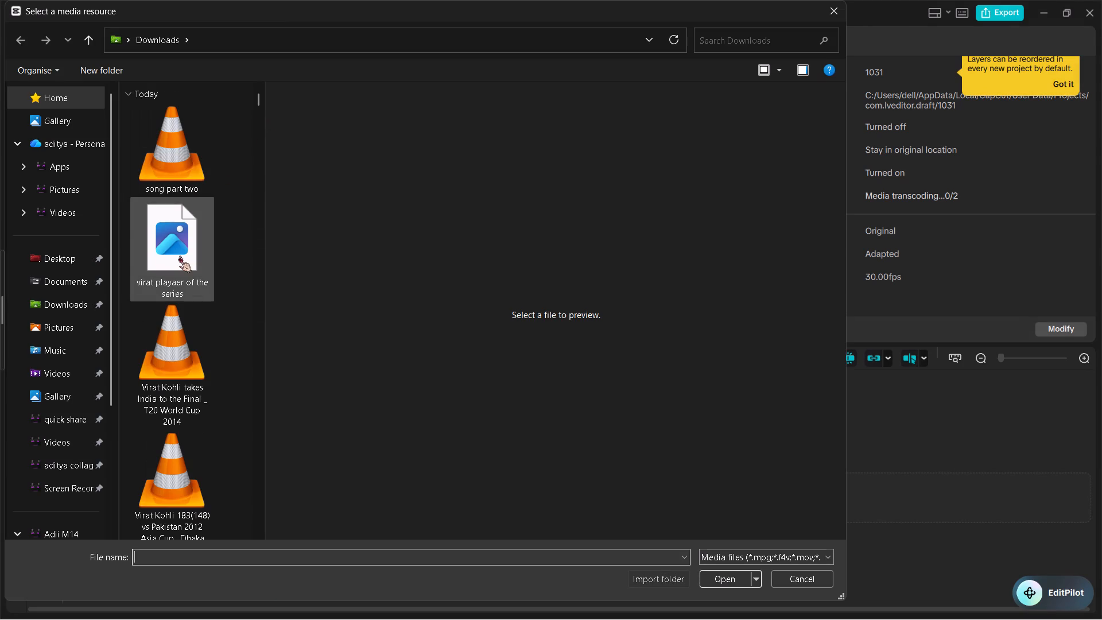
left_click(257, 102)
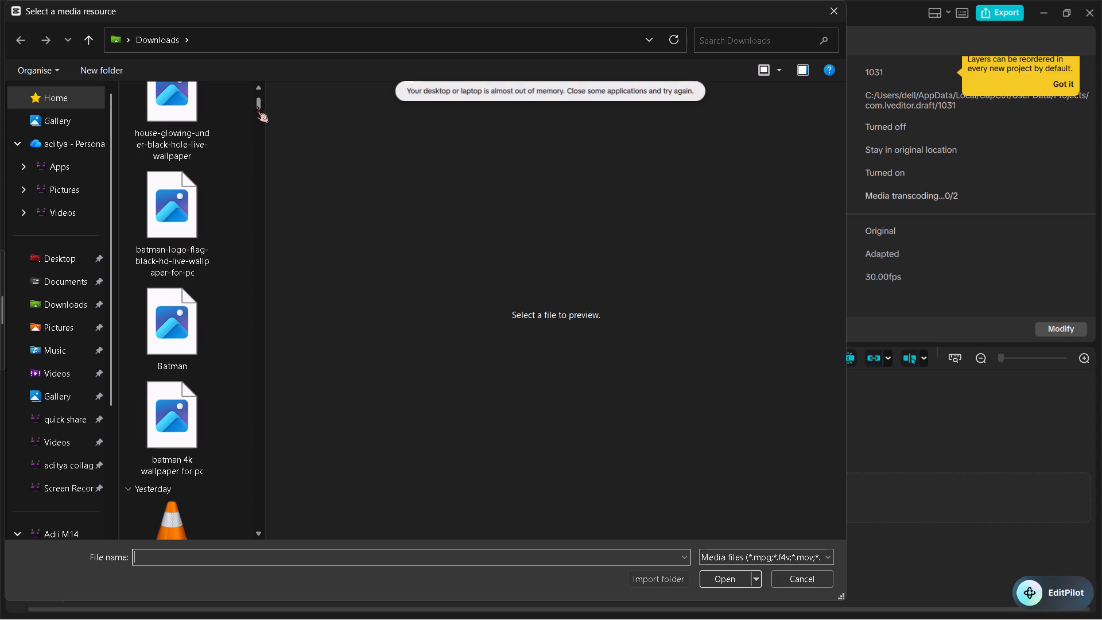
scroll(232, 123, "up", 2)
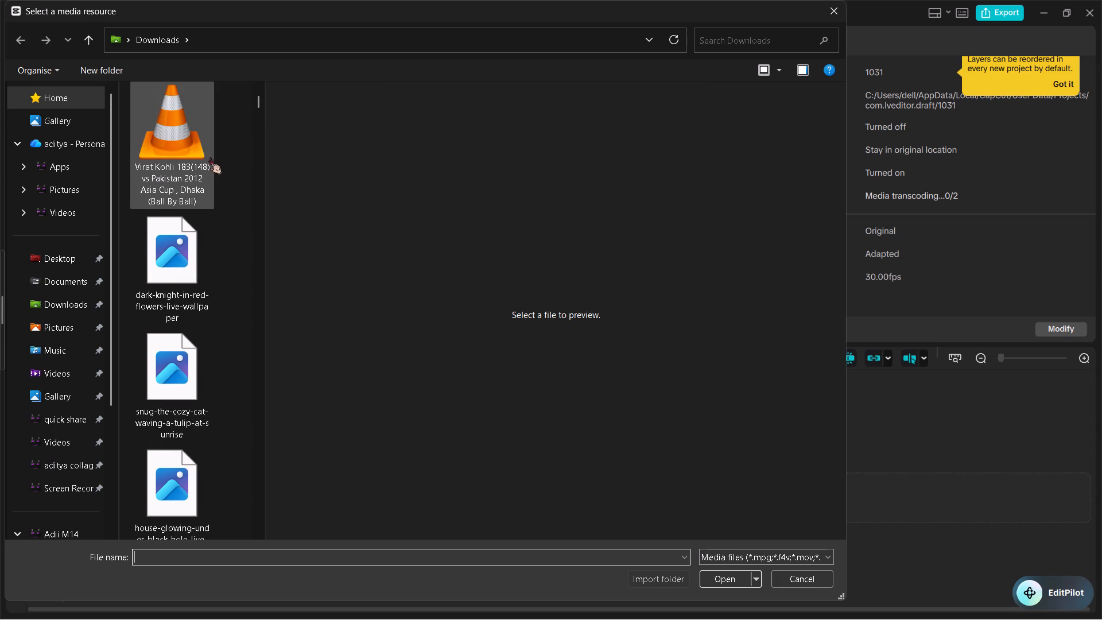
scroll(209, 157, "up", 1)
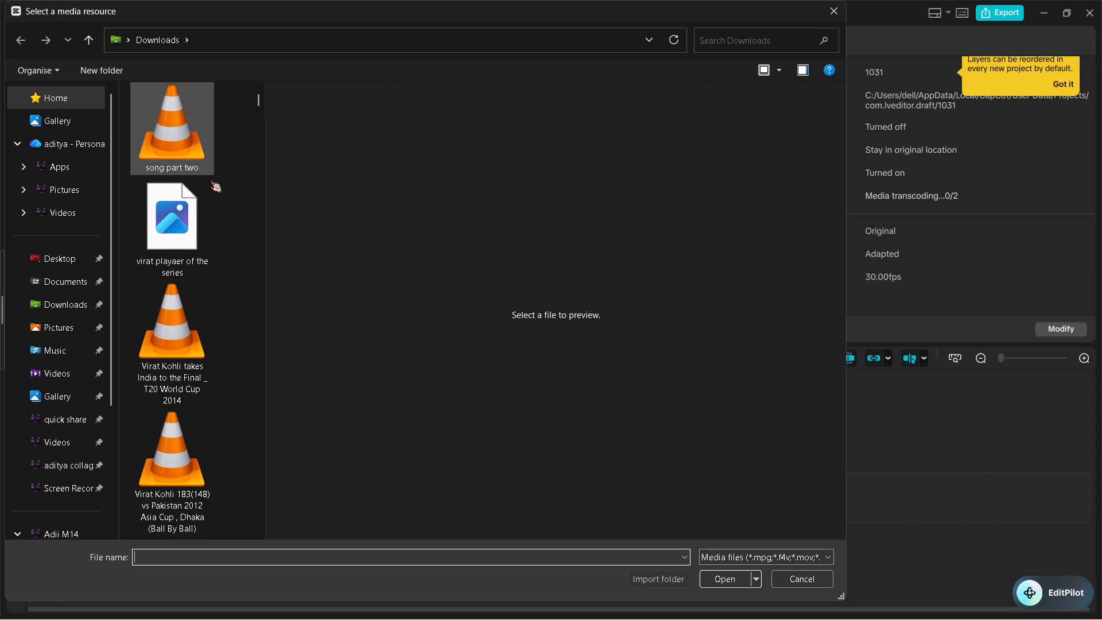
scroll(189, 327, "down", 1)
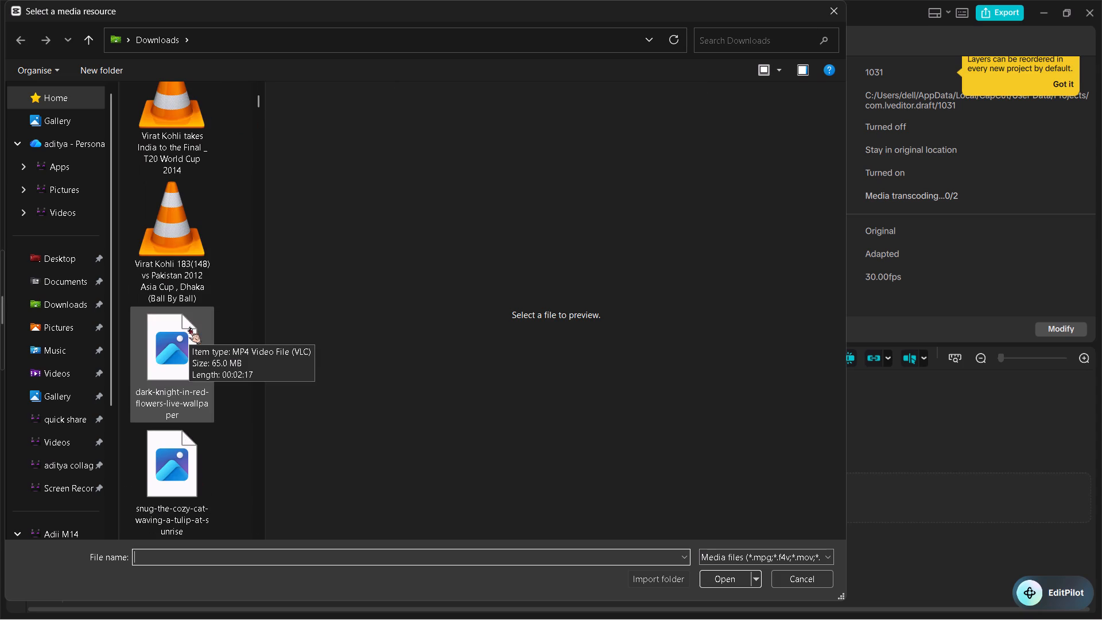
scroll(189, 327, "down", 1)
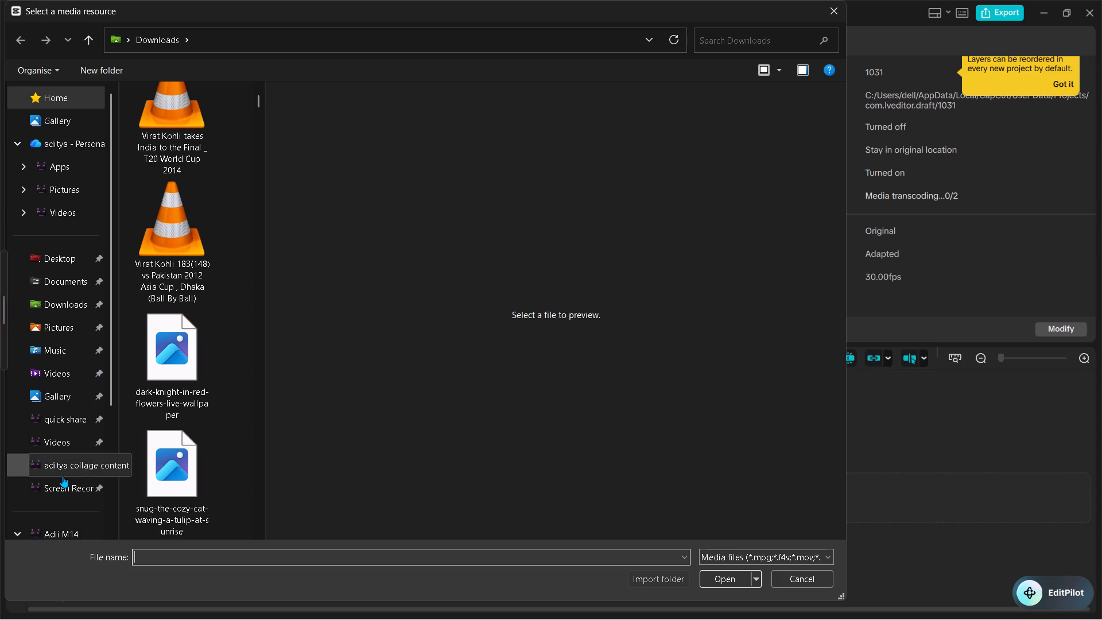
left_click_drag(63, 476, 56, 510)
left_click(56, 510)
left_click(60, 495)
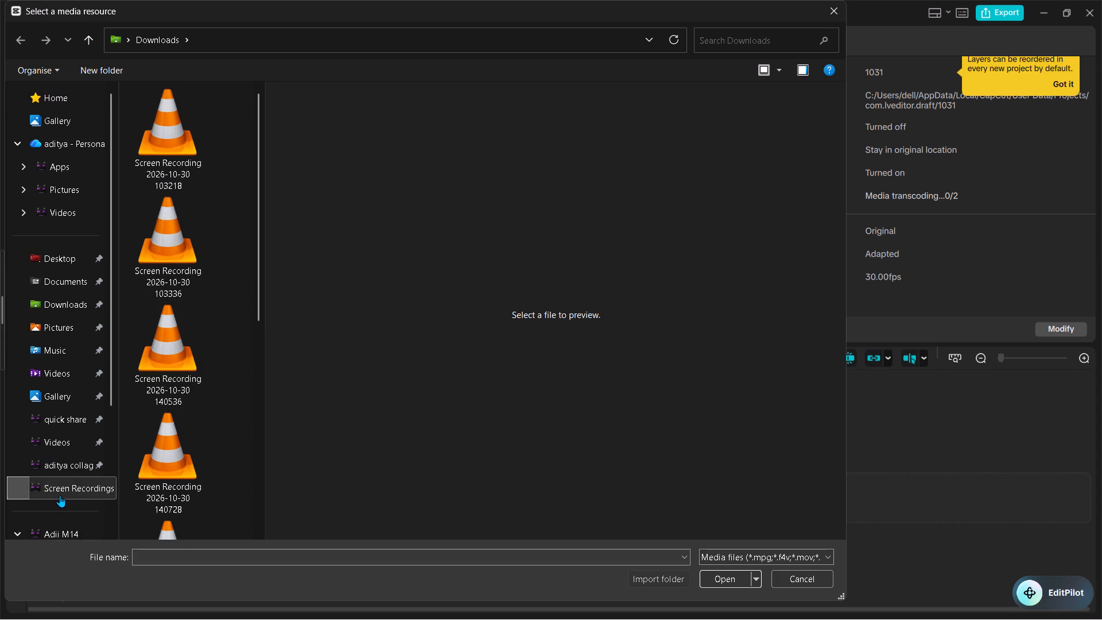
left_click_drag(255, 301, 243, 619)
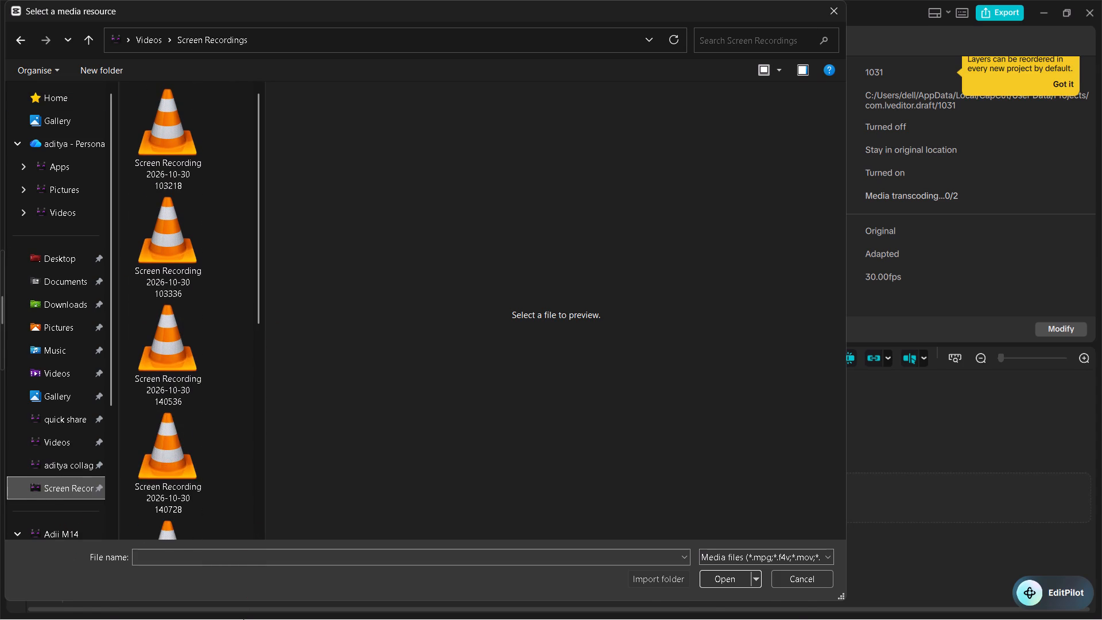
scroll(180, 393, "down", 1)
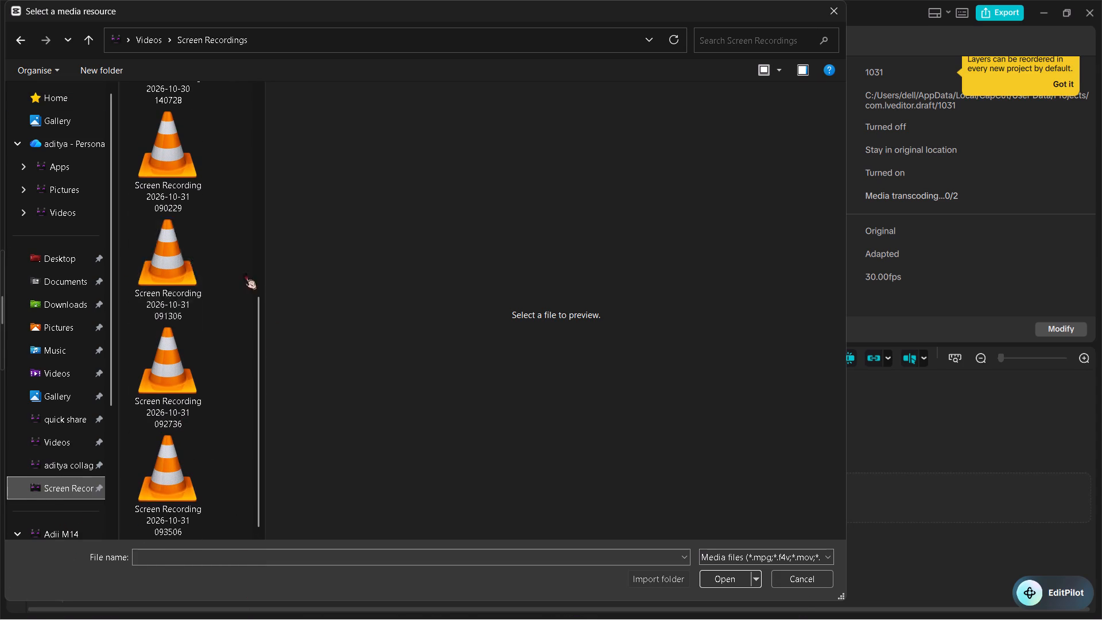
scroll(232, 270, "up", 3)
left_click_drag(227, 106, 130, 619)
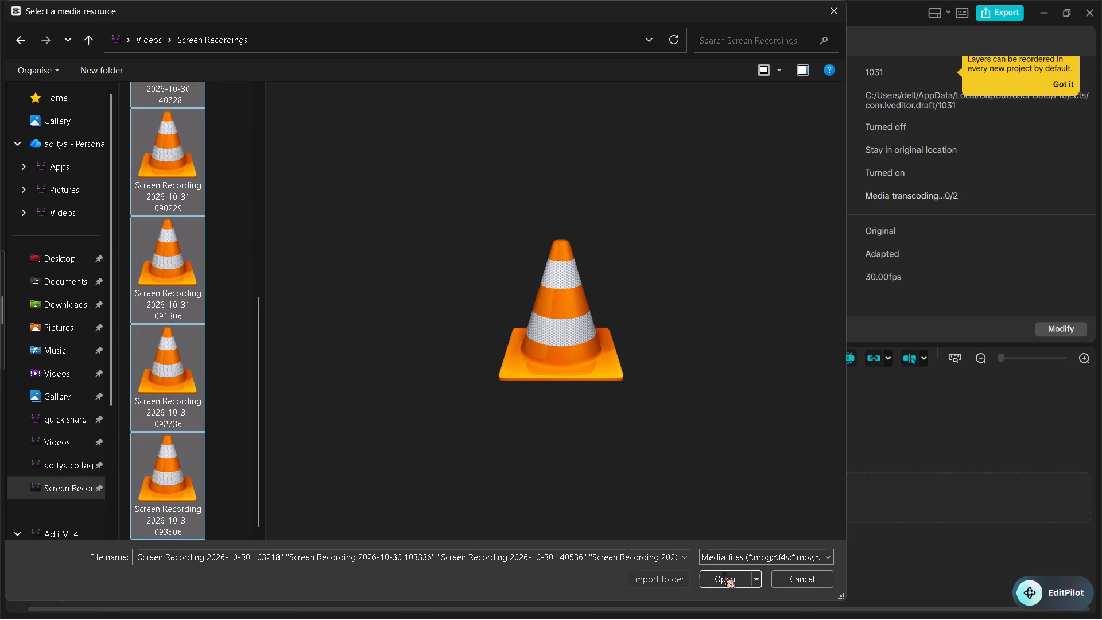
left_click(720, 577)
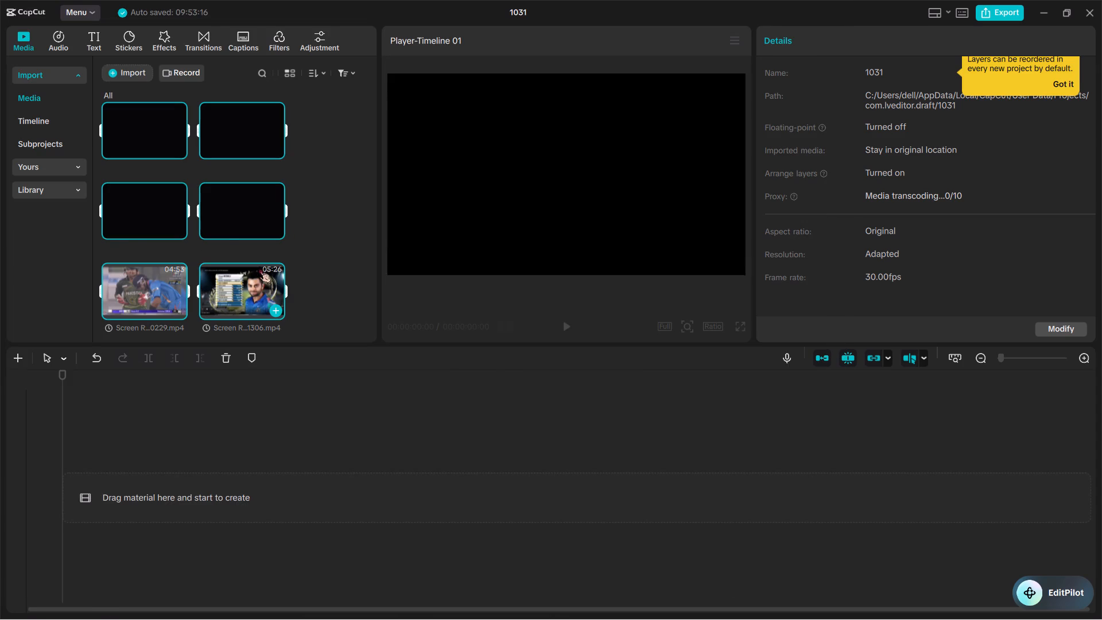
left_click(331, 204)
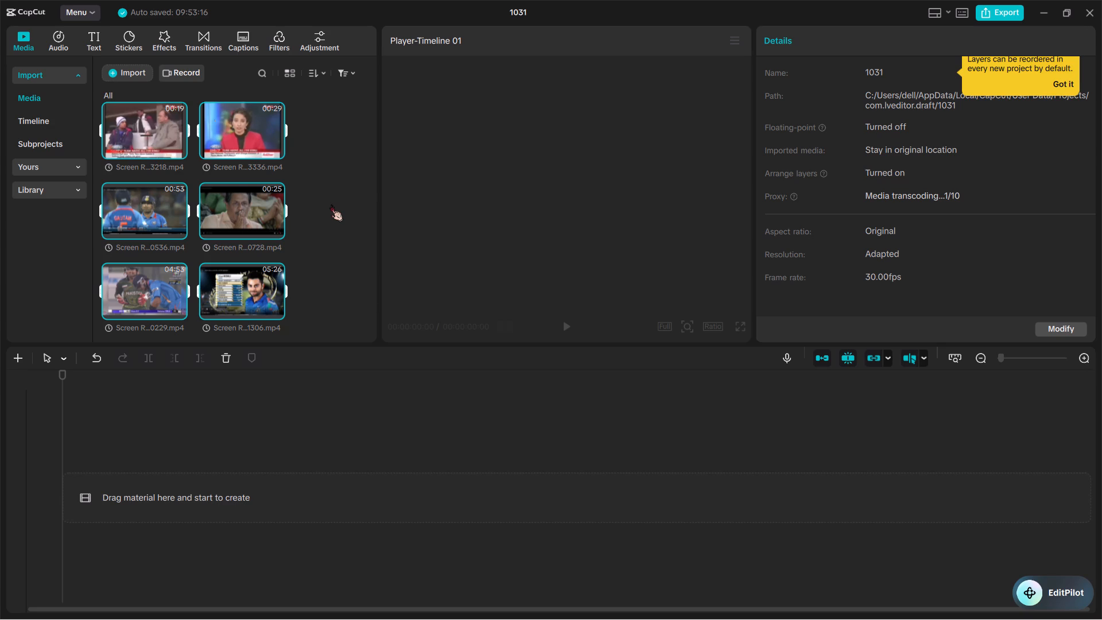
double_click(306, 220)
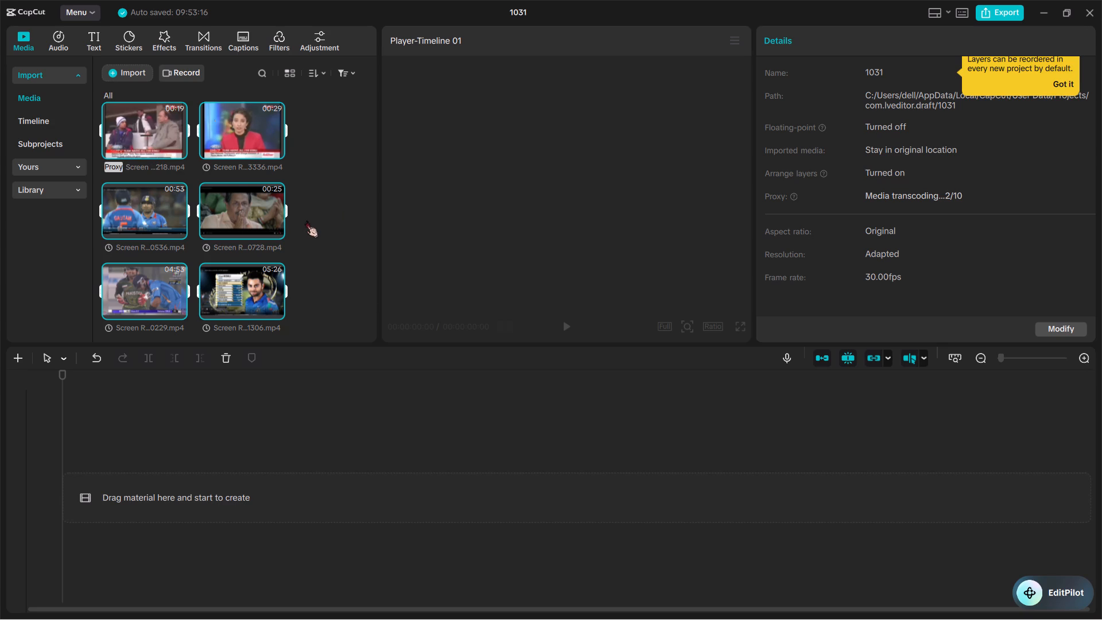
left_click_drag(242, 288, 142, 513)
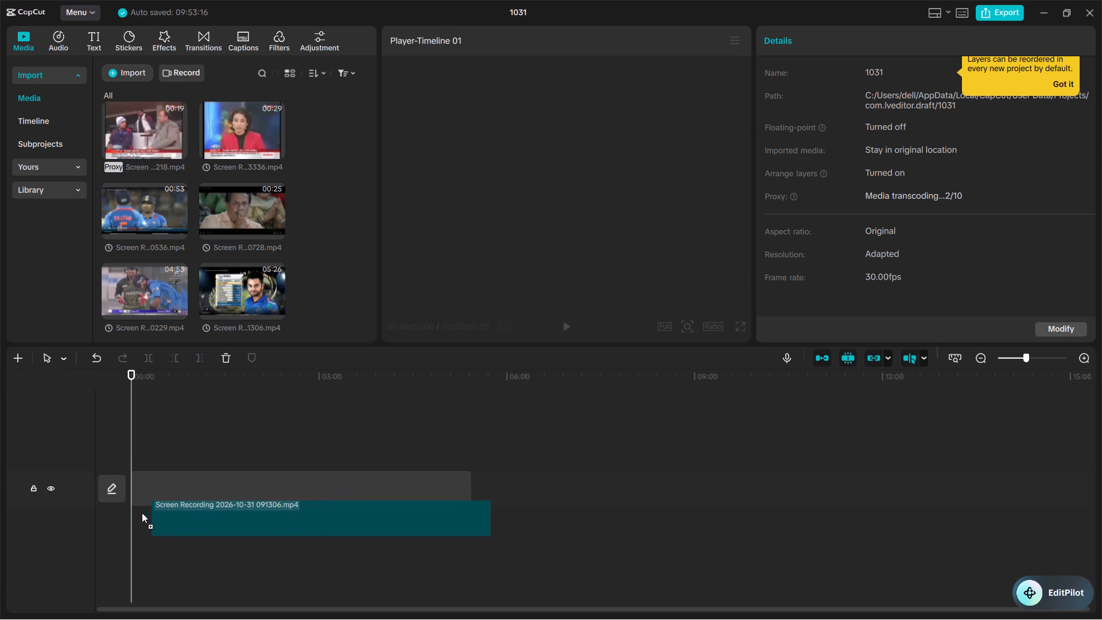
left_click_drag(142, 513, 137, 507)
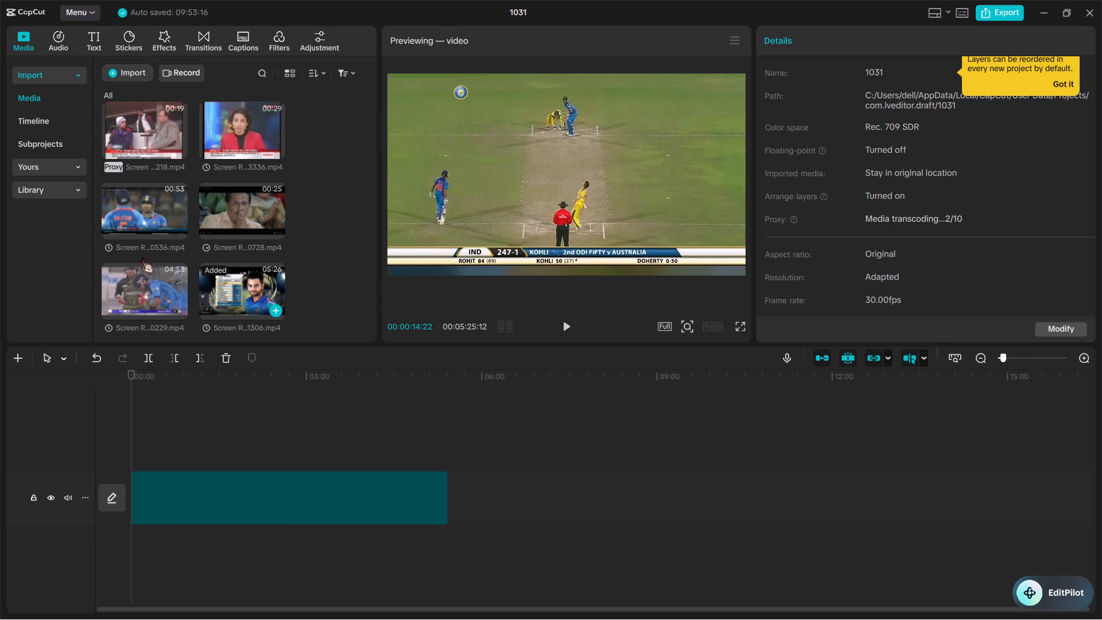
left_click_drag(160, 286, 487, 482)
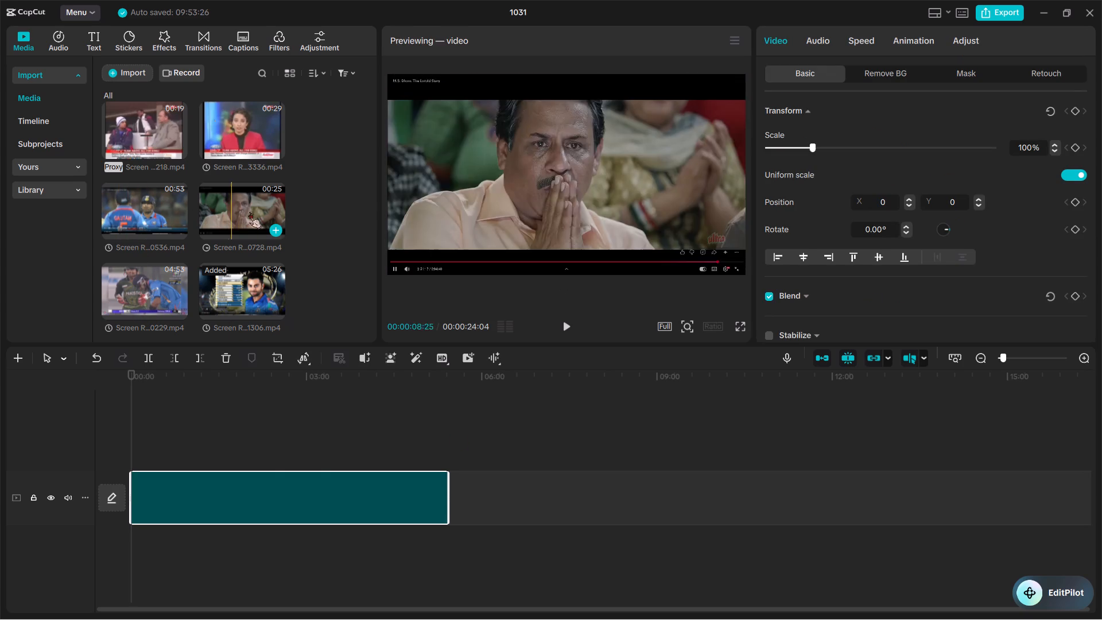
Delete the four screen recordings dated 2026-10-30 from the imported media.
left_click_drag(304, 203, 148, 144)
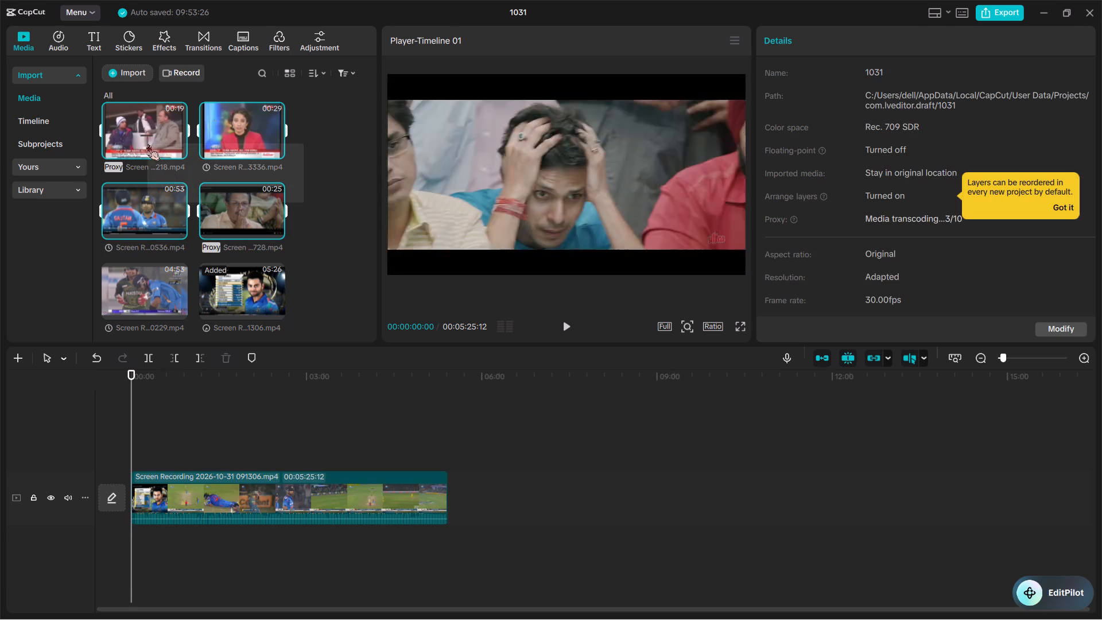
key("BackSpace")
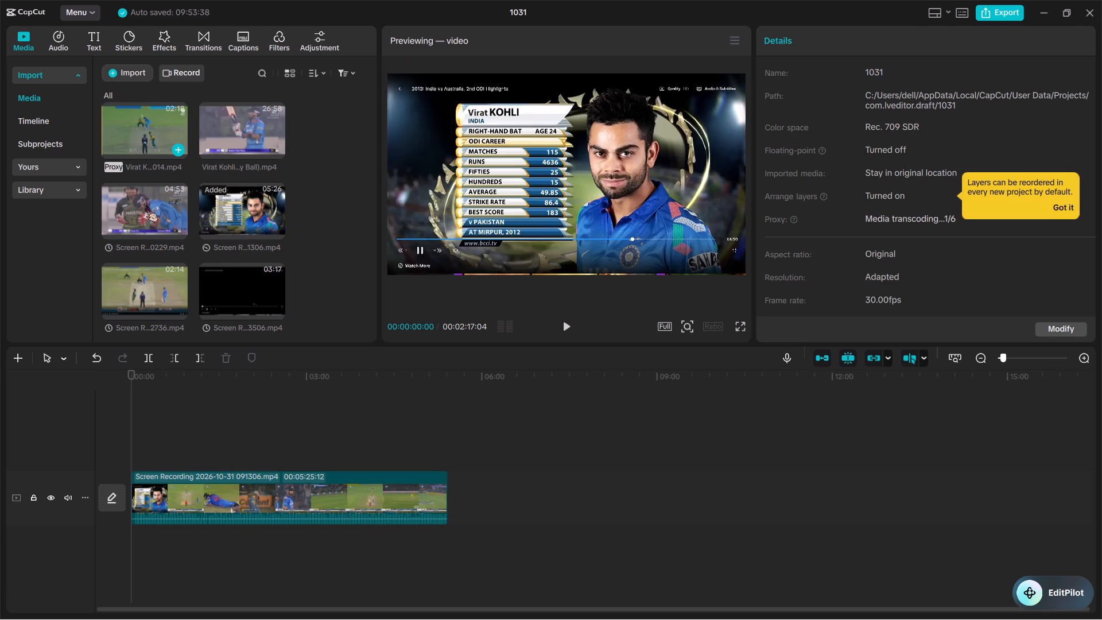
scroll(148, 249, "down", 3)
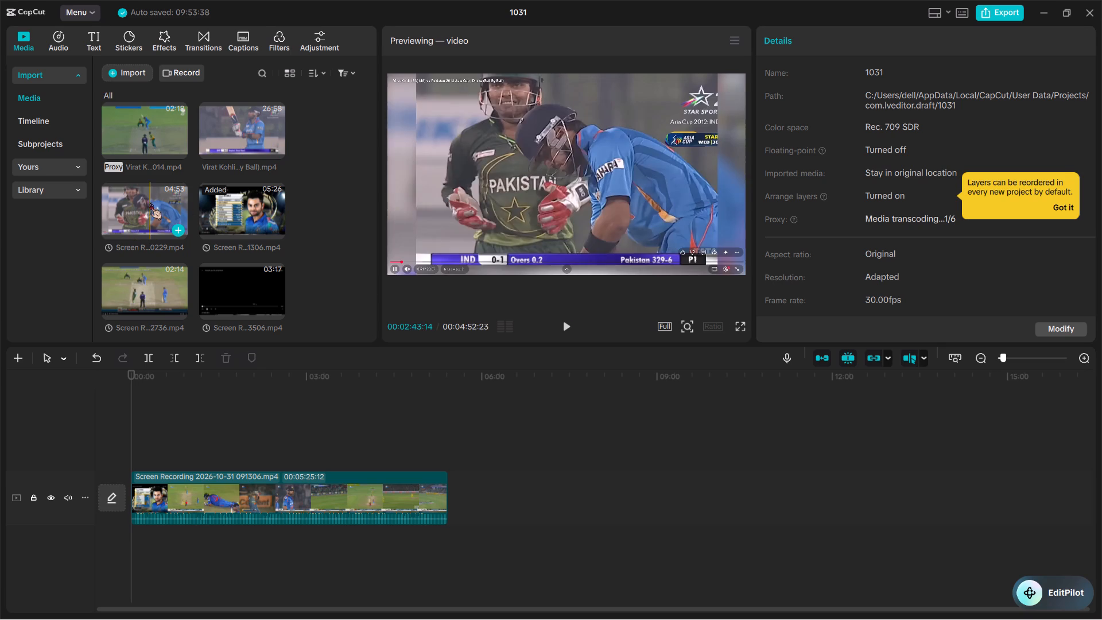
left_click(175, 205)
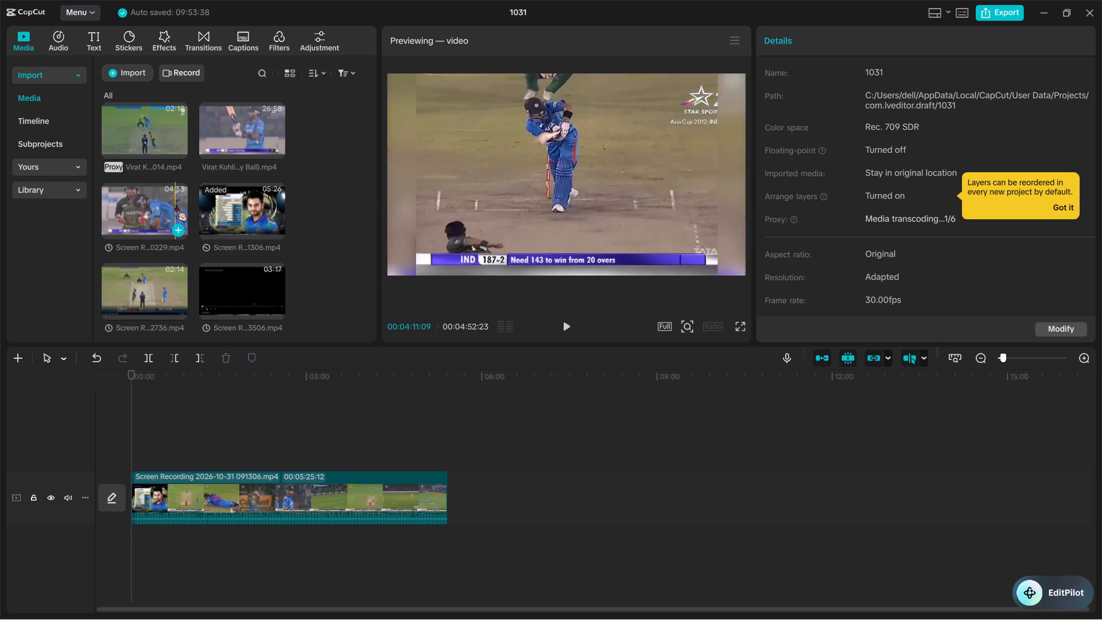
double_click(175, 205)
key("BackSpace")
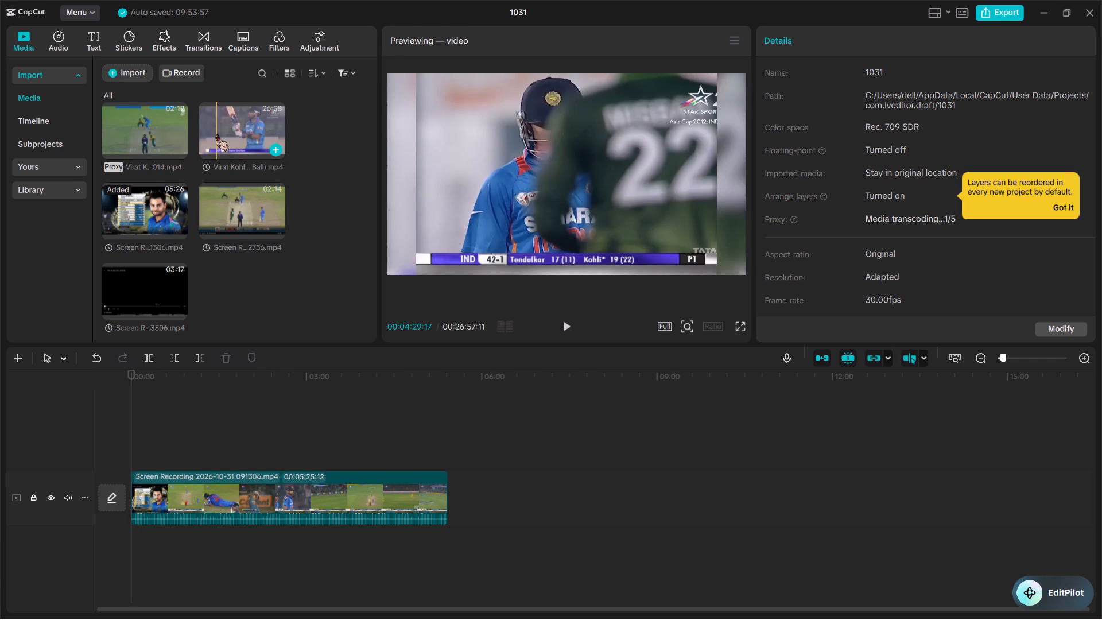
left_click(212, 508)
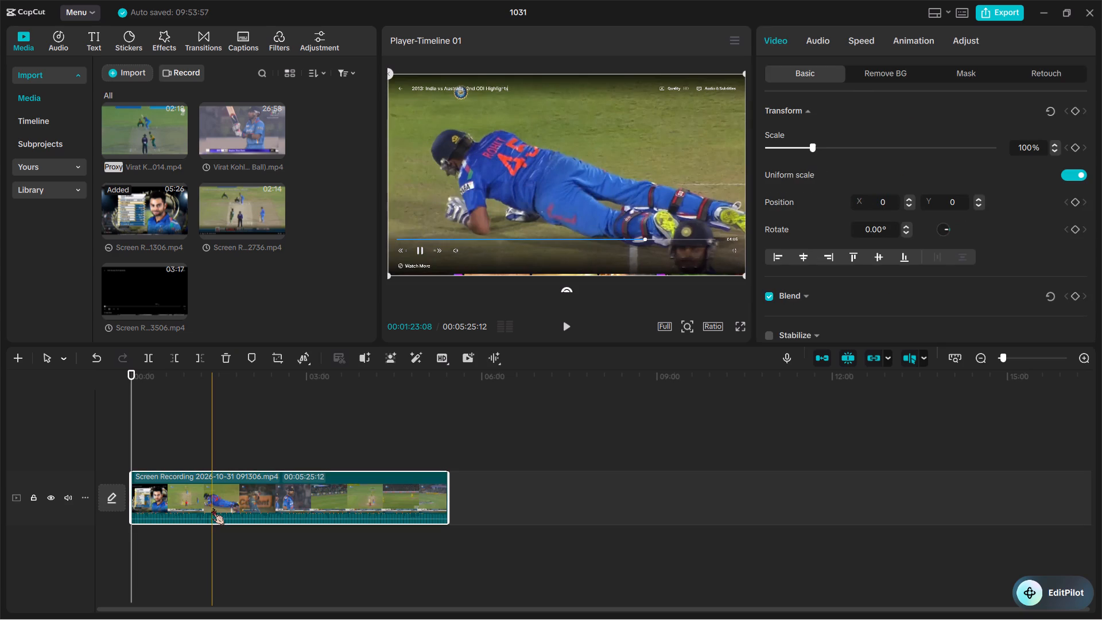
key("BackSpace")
Place the "Virat Kohli 183(148) vs Pakistan 2012 Asia Cup, Dhaka (Ball By Ball)" video at the start of the timeline.
left_click_drag(224, 129, 146, 492)
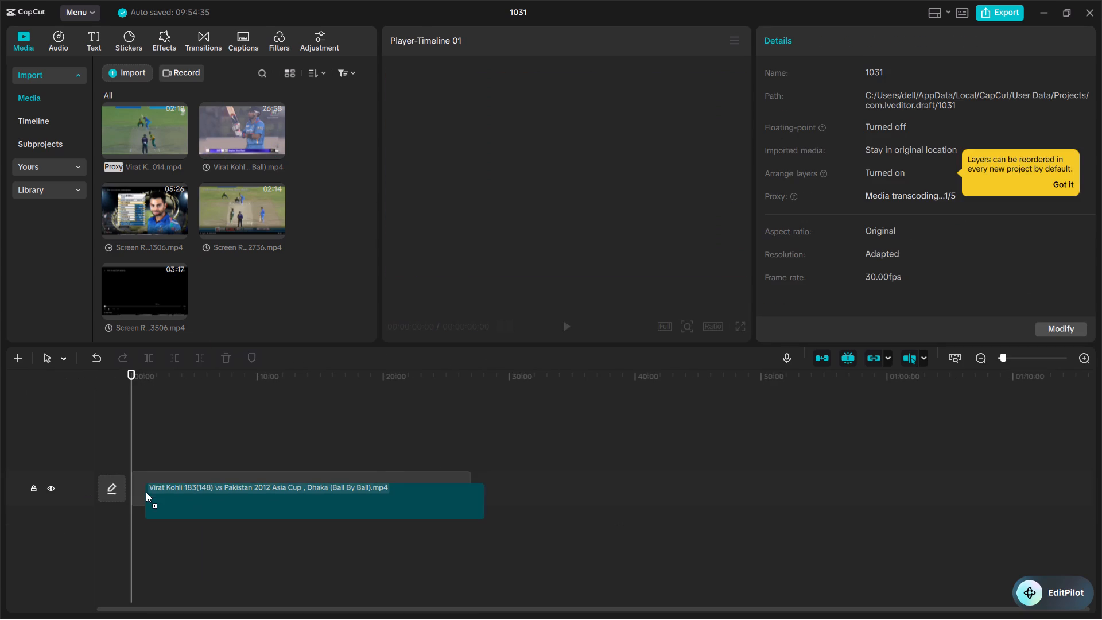
left_click_drag(146, 492, 139, 493)
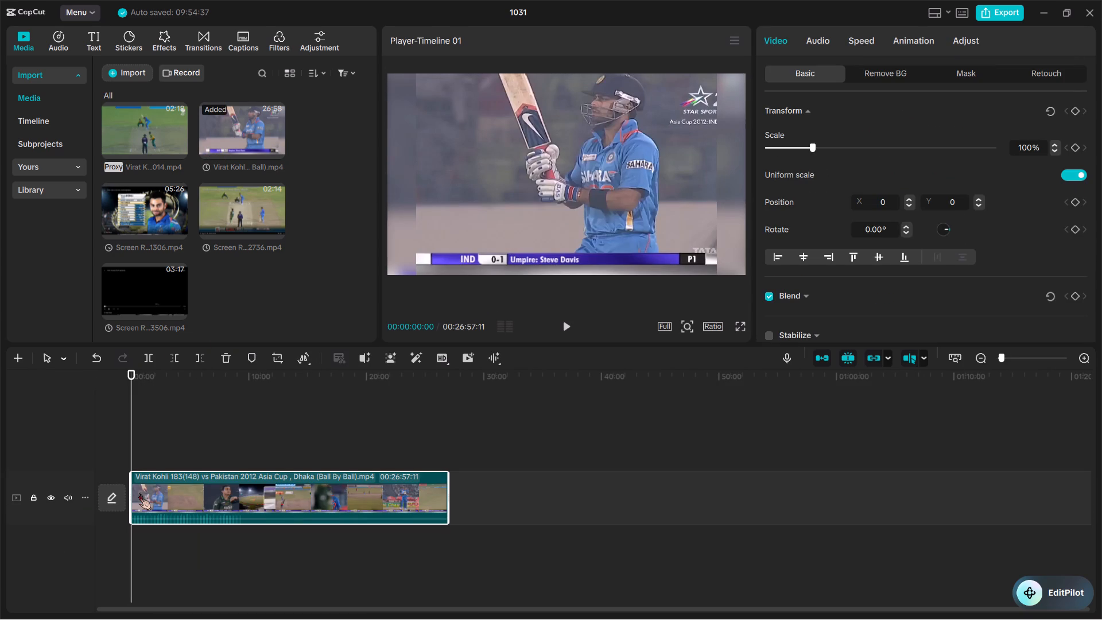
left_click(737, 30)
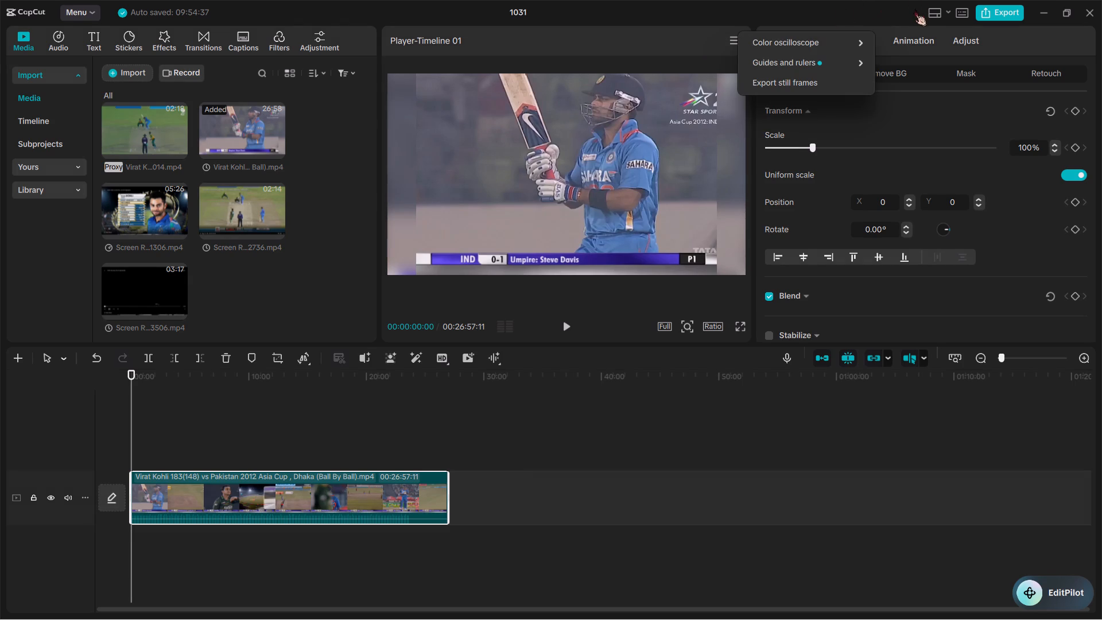
Switch the editor workspace to the Vertical layout.
left_click(923, 9)
left_click(940, 13)
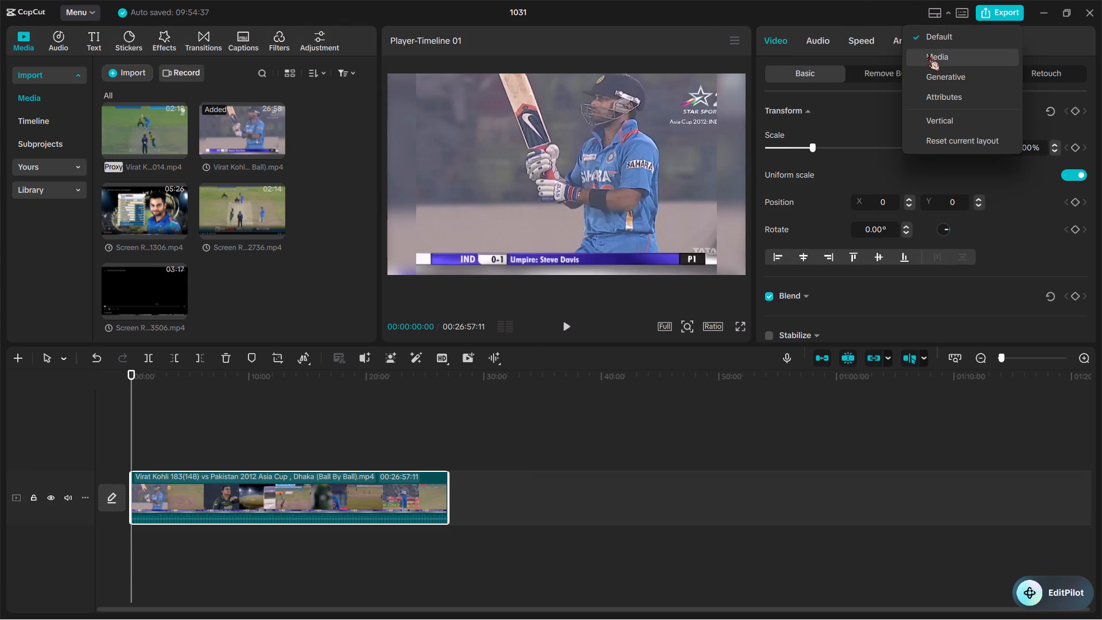
left_click(923, 119)
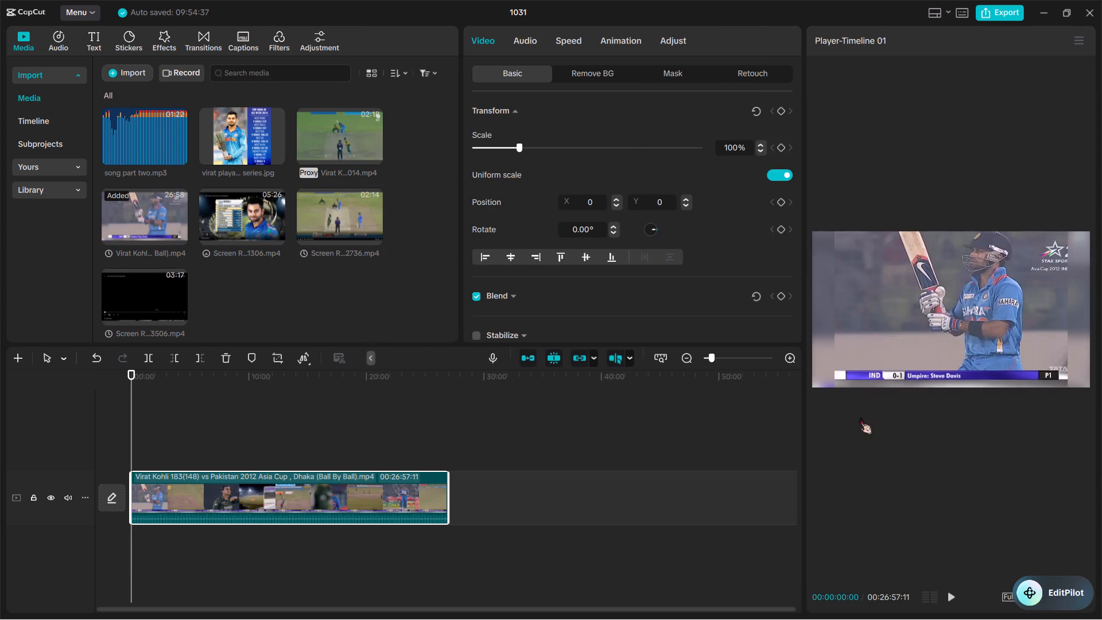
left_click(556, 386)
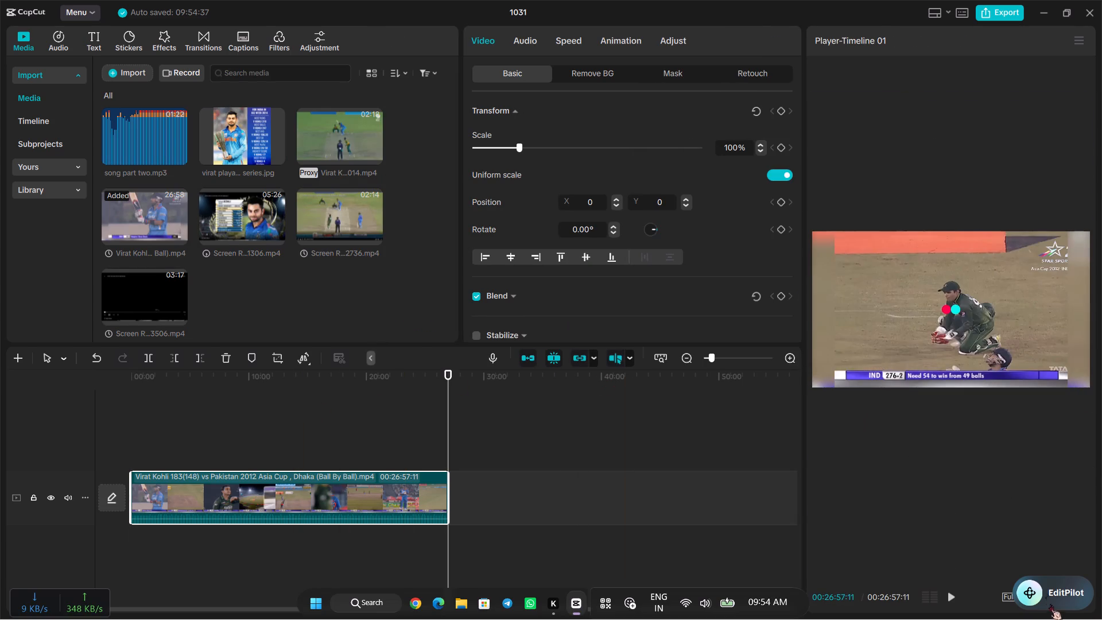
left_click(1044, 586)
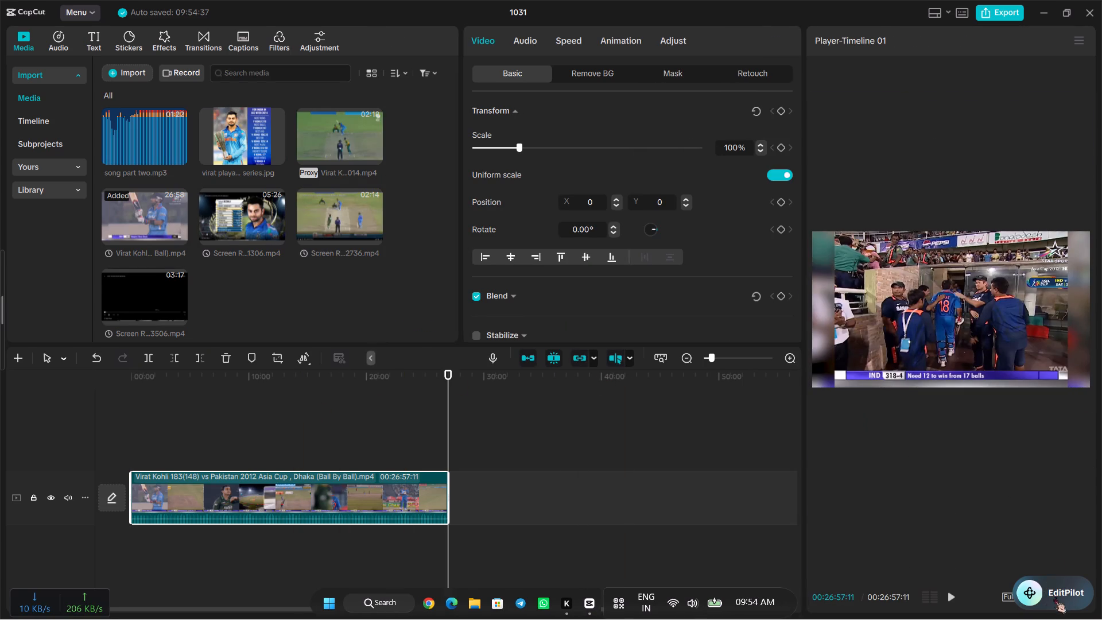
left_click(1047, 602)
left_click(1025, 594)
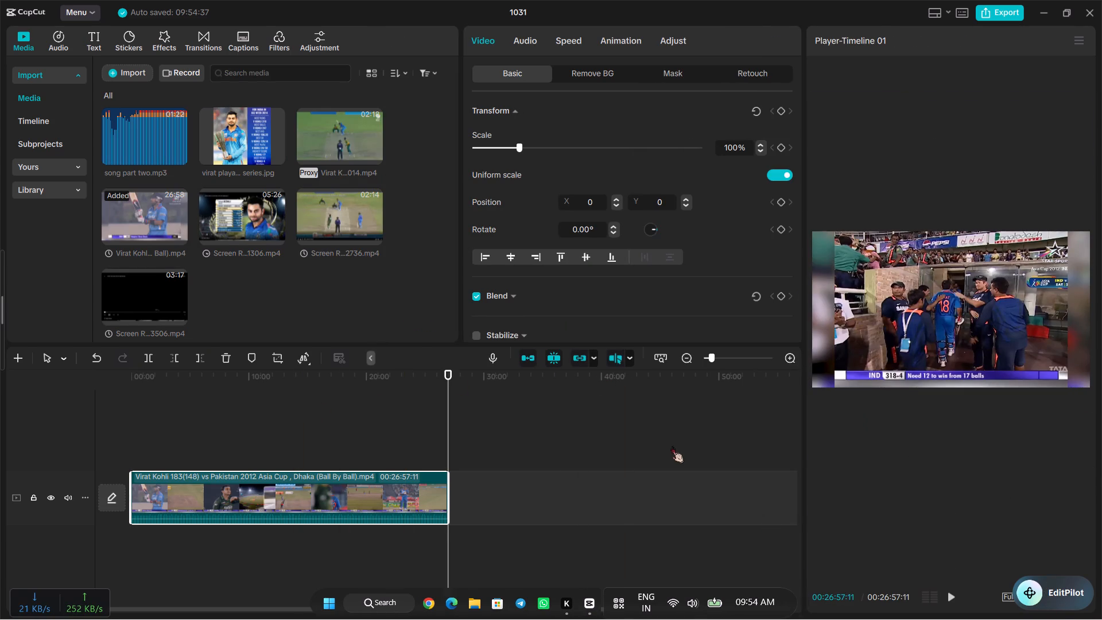
Play the opening seconds of the Asia Cup match video from the start of the timeline, enlarging the clip's thumbnails.
left_click(672, 446)
key("space")
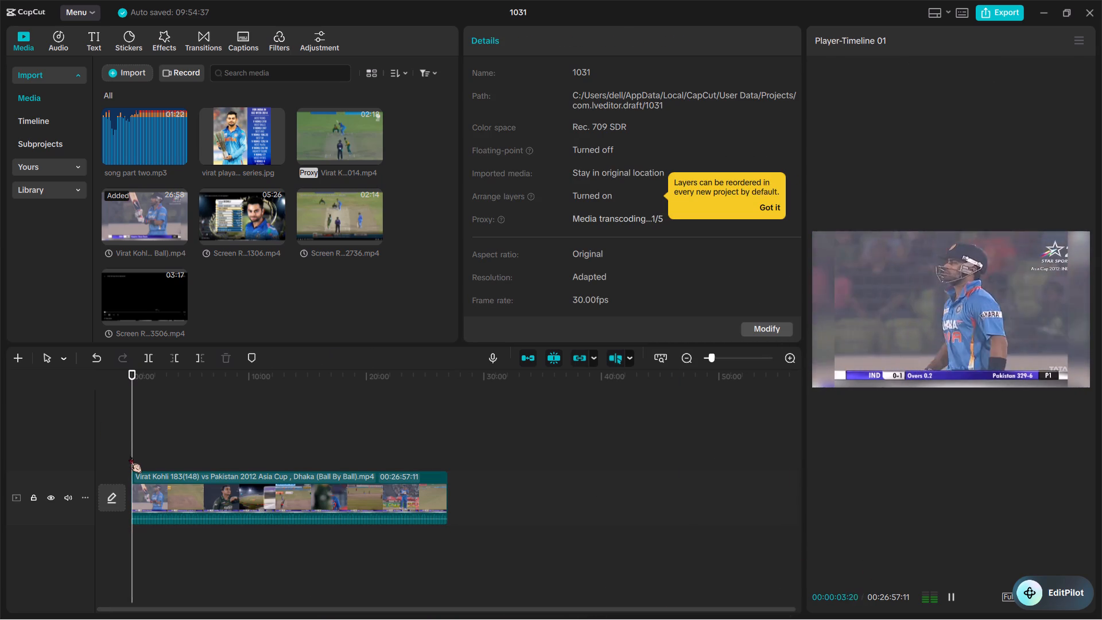
scroll(130, 456, "up", 9, "ctrl")
scroll(130, 456, "up", 1)
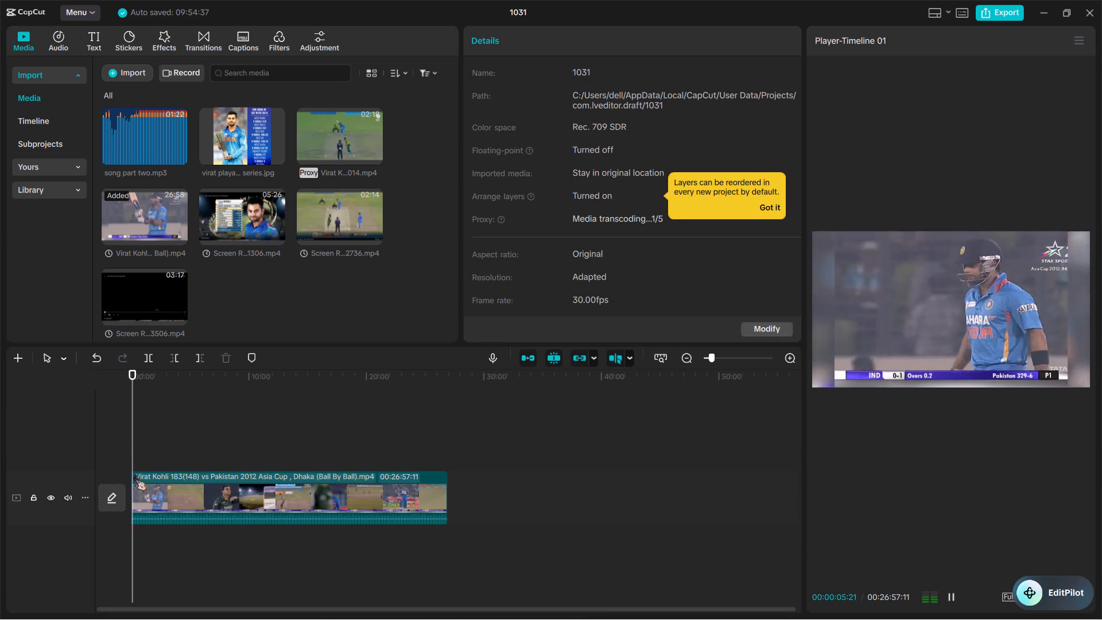
scroll(134, 474, "up", 1)
scroll(183, 480, "up", 16, "ctrl")
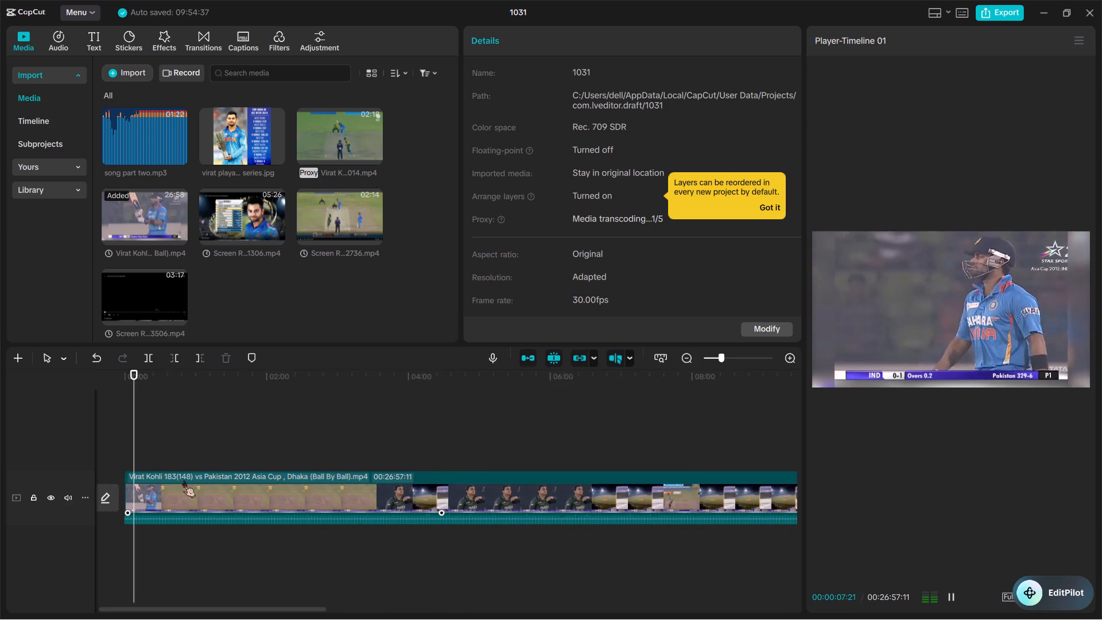
scroll(183, 480, "up", 8, "ctrl")
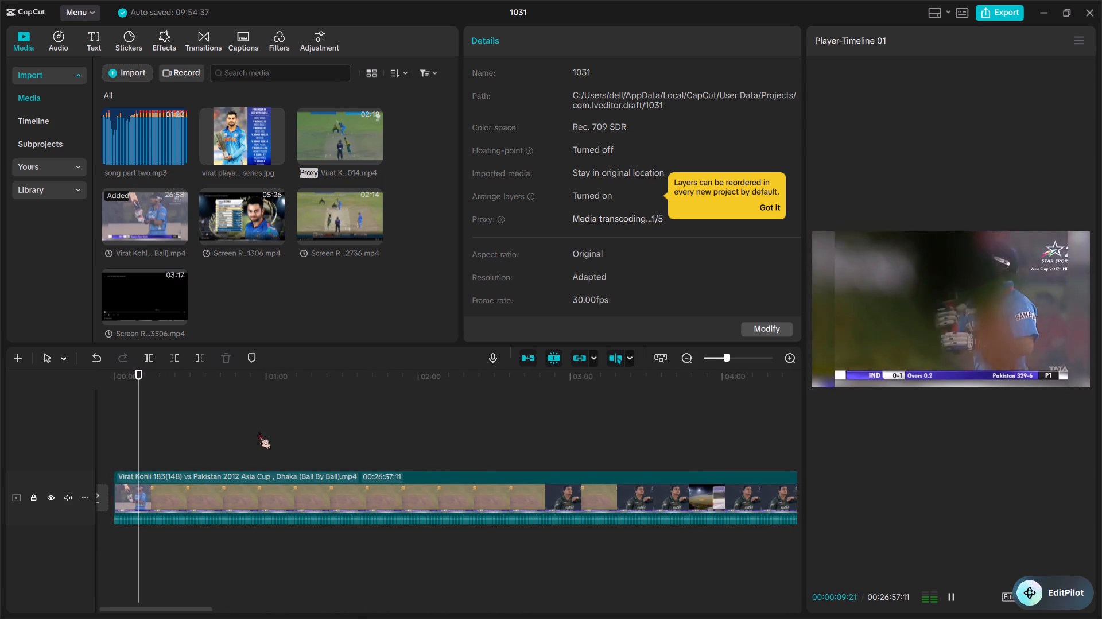
key("space")
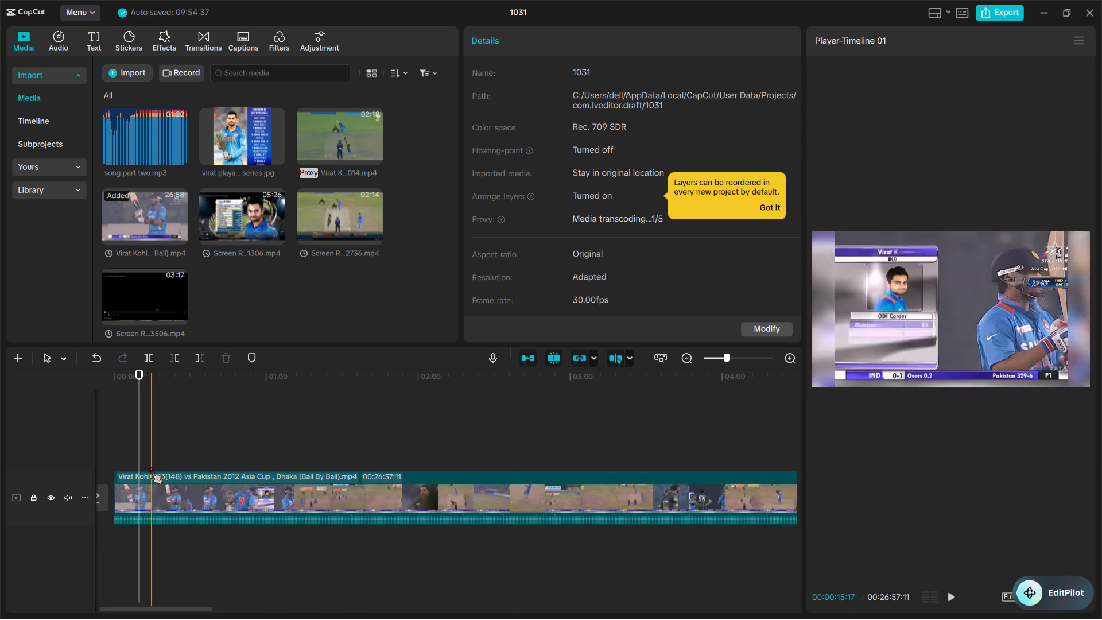
Scan roughly the first minute of the Asia Cup match video frame by frame for a suitable starting point.
scroll(175, 474, "up", 8, "ctrl")
scroll(175, 474, "up", 6)
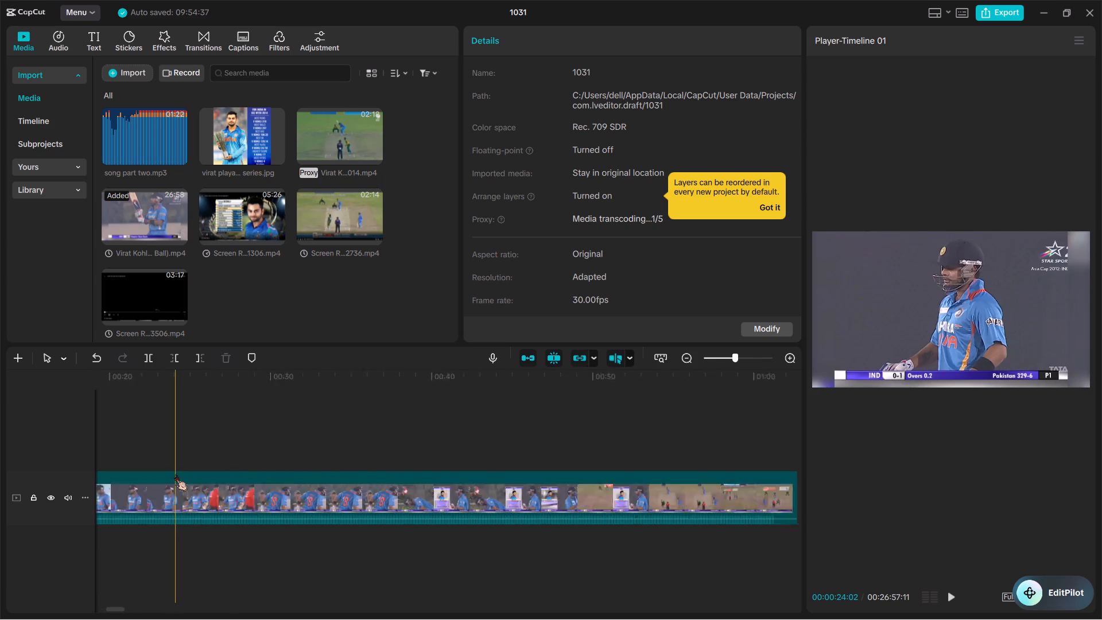
scroll(175, 474, "up", 7)
scroll(175, 474, "up", 7, "ctrl")
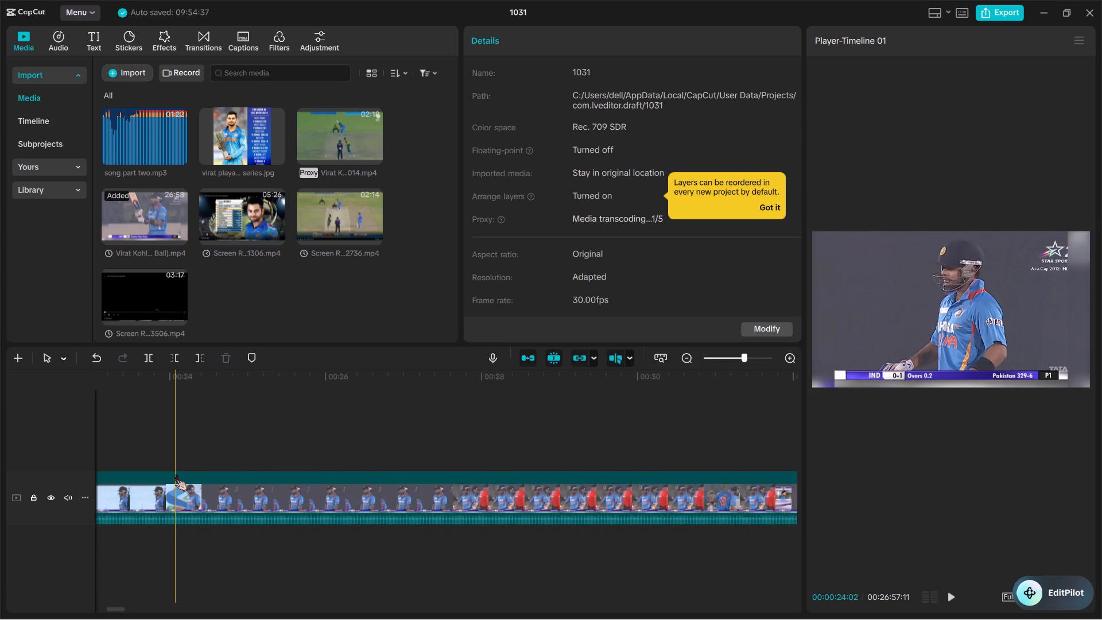
scroll(175, 474, "right", 3)
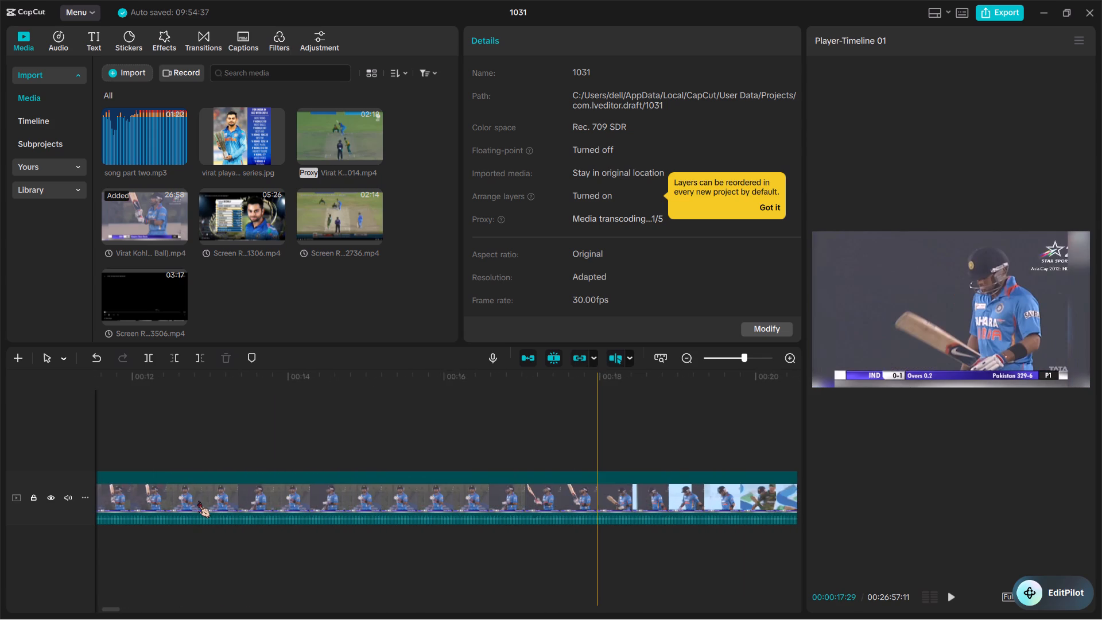
scroll(332, 511, "right", 1)
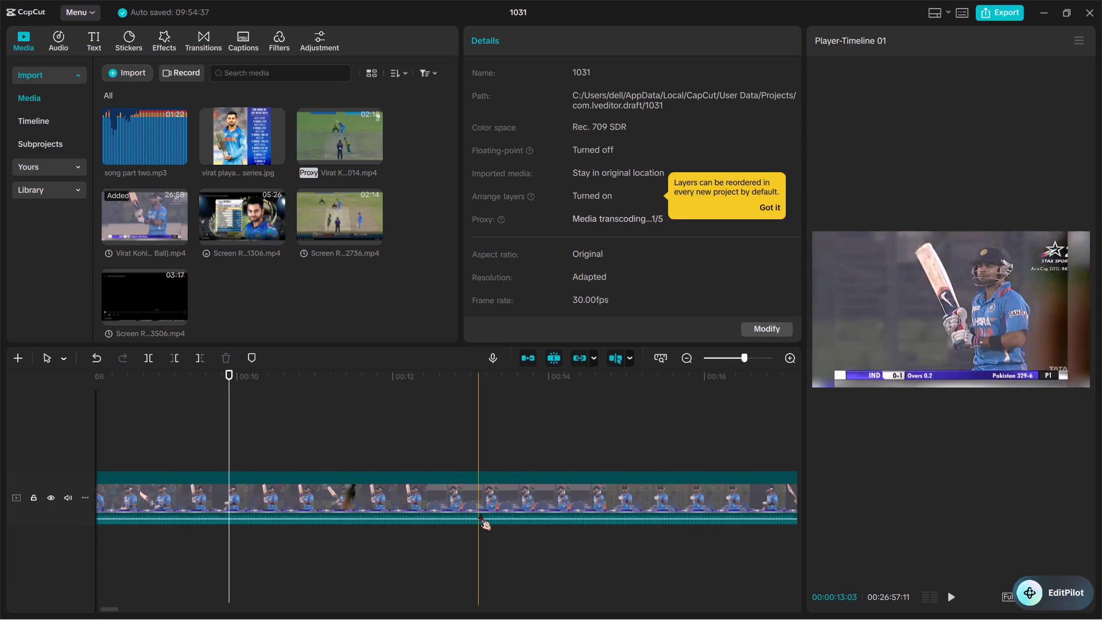
scroll(479, 514, "right", 1)
scroll(274, 500, "right", 3)
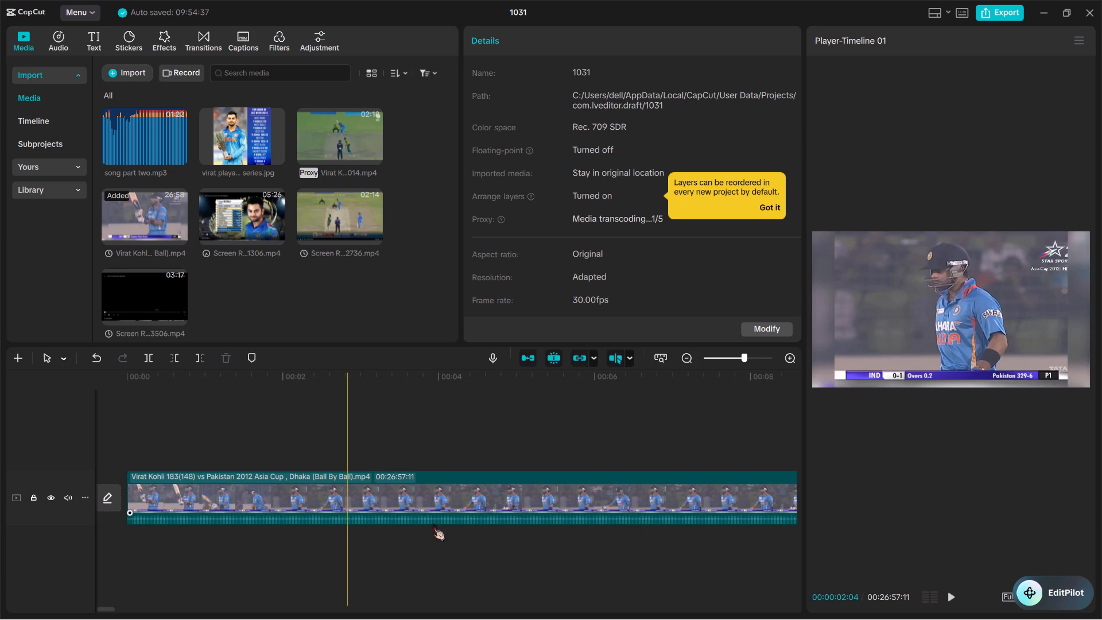
scroll(461, 525, "left", 1)
scroll(620, 532, "left", 1)
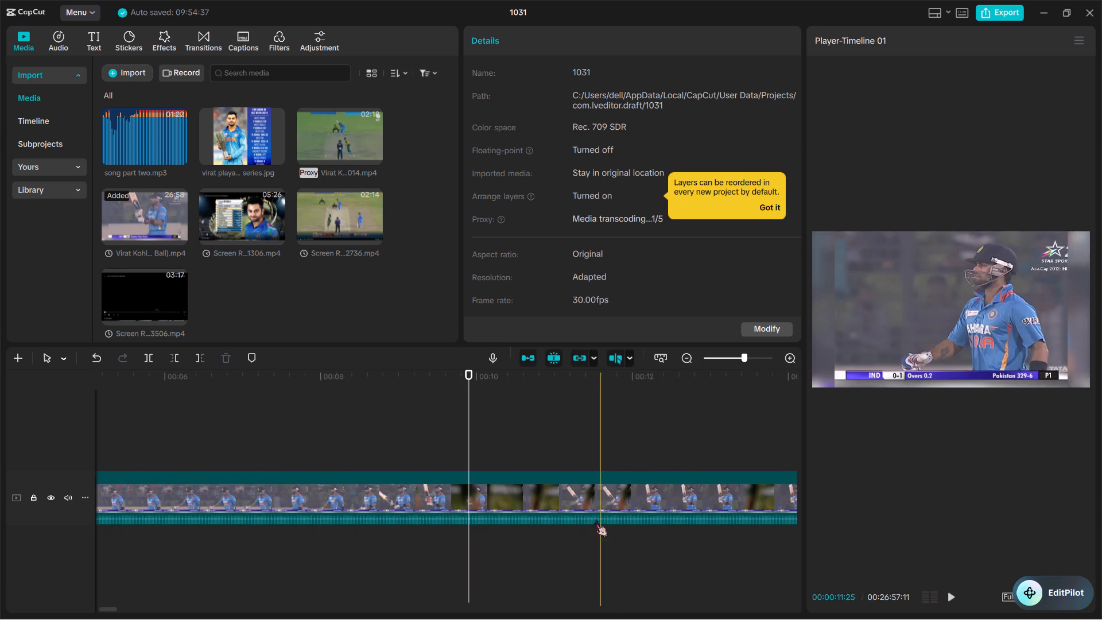
scroll(681, 514, "left", 1)
scroll(602, 478, "left", 2)
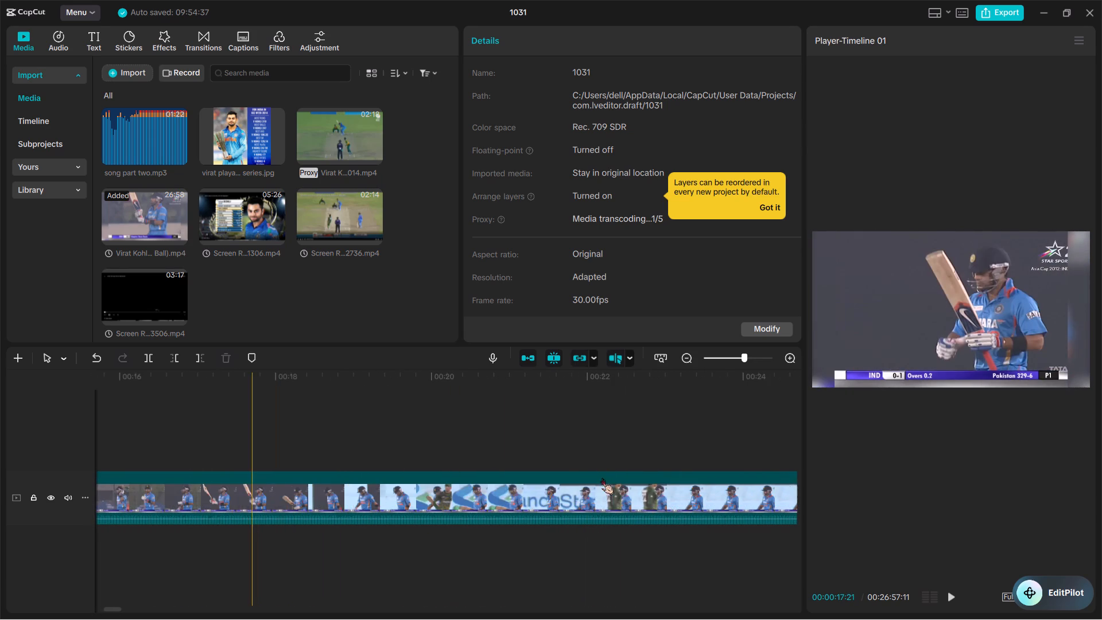
scroll(636, 490, "left", 3)
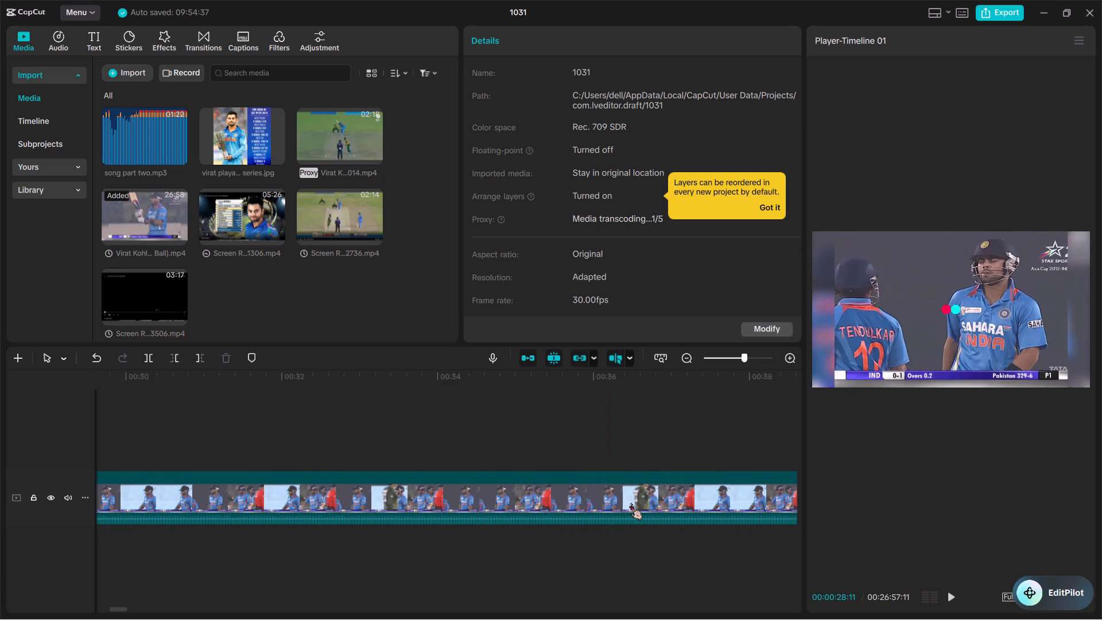
scroll(569, 498, "left", 7)
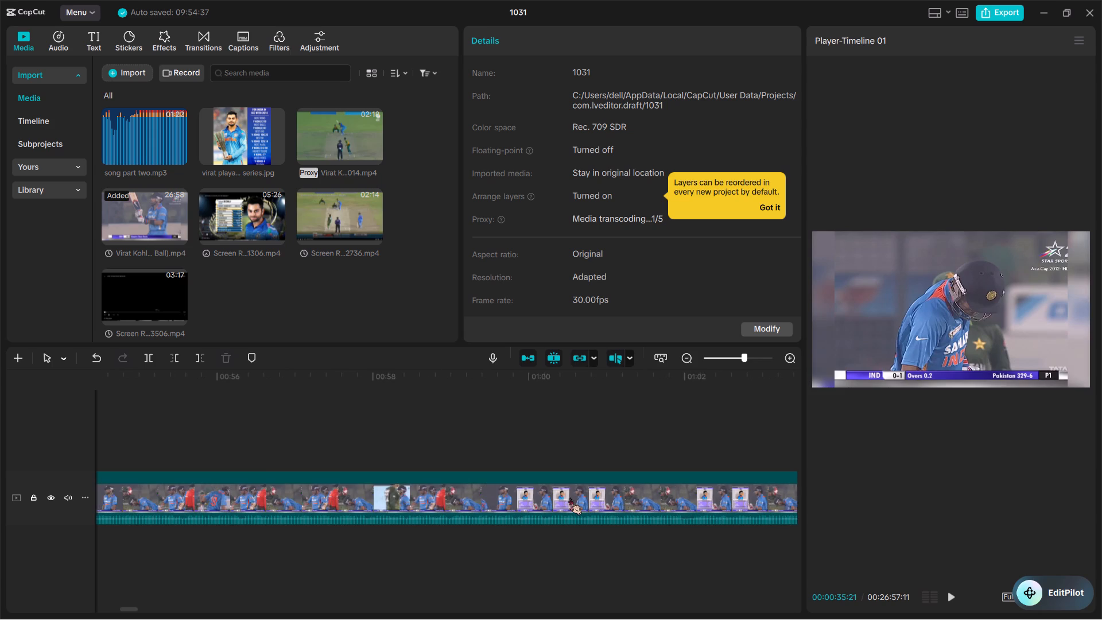
scroll(569, 498, "left", 1)
Trim away everything before 00:01:01:03 in the Asia Cup match clip, starting it on Kohli's ODI career card.
left_click(475, 458)
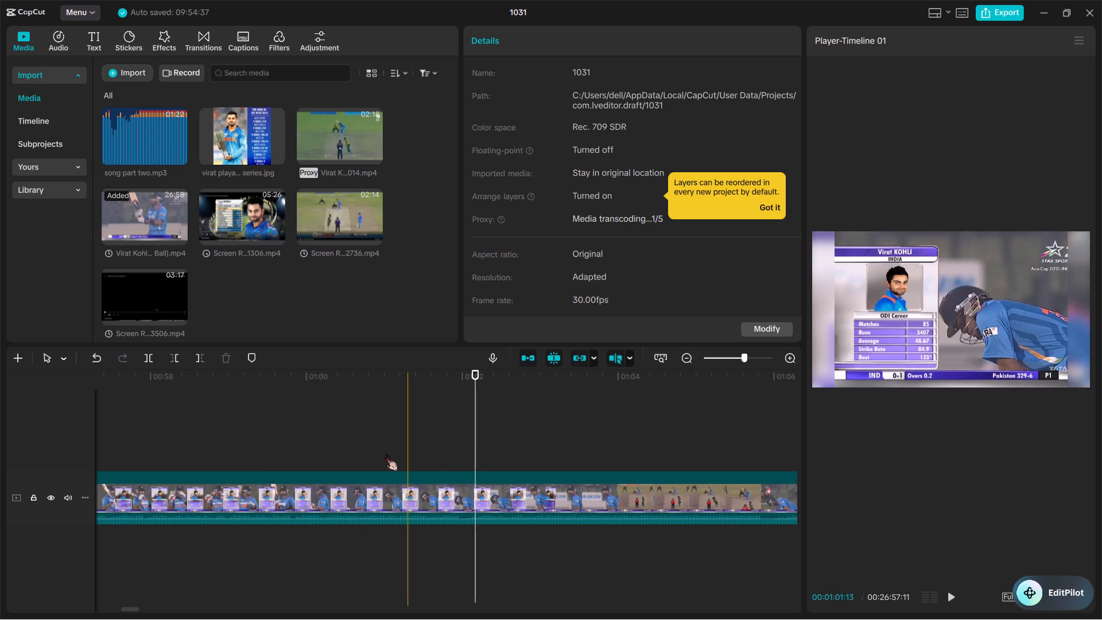
left_click(460, 462)
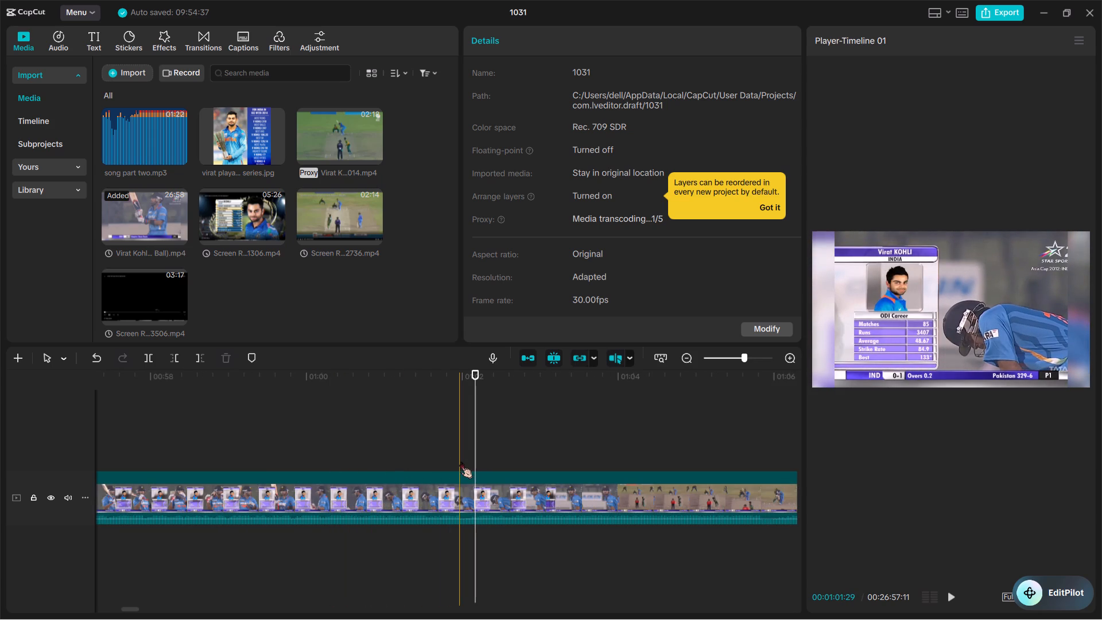
left_click(392, 507)
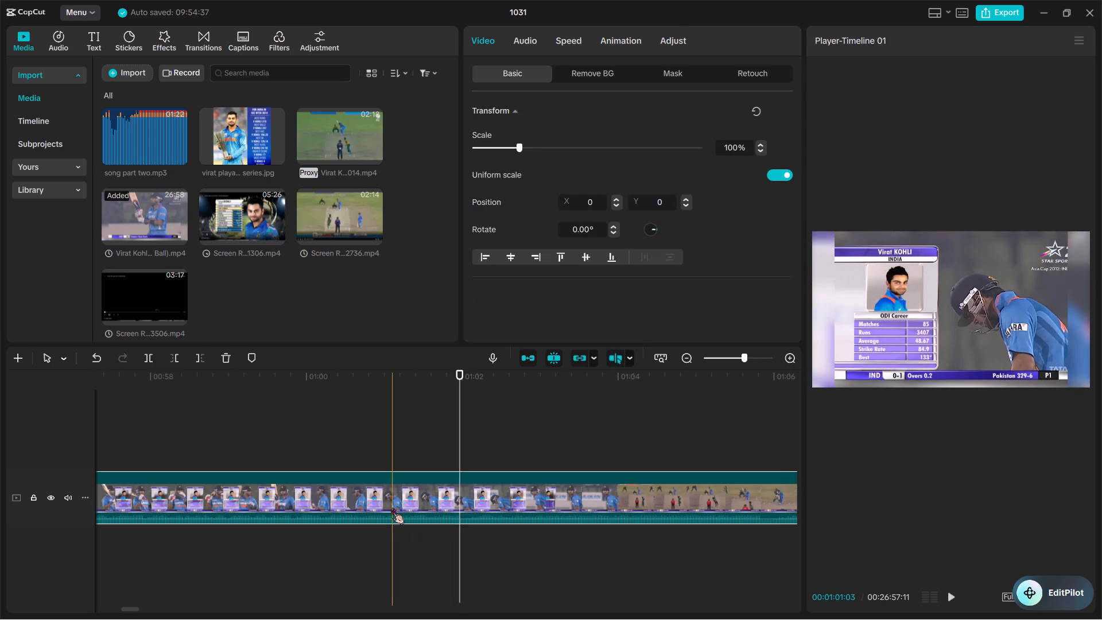
key("q")
Split the trimmed match clip at 00:00:04:19, as Kohli faces the delivery.
scroll(392, 507, "right", 17)
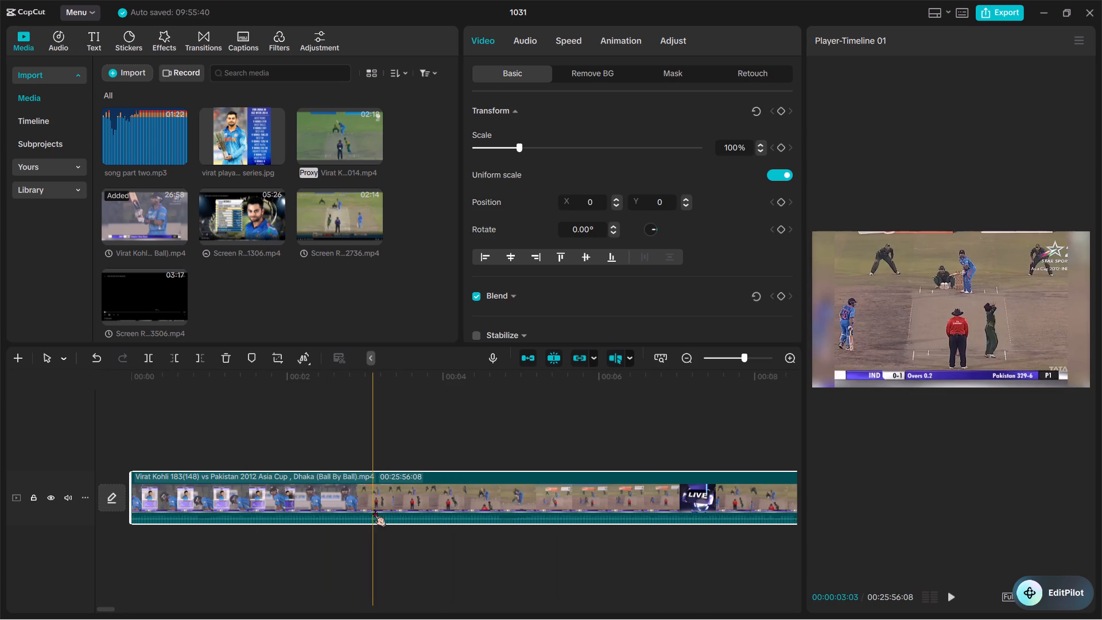
left_click(491, 508)
key("ctrl+b")
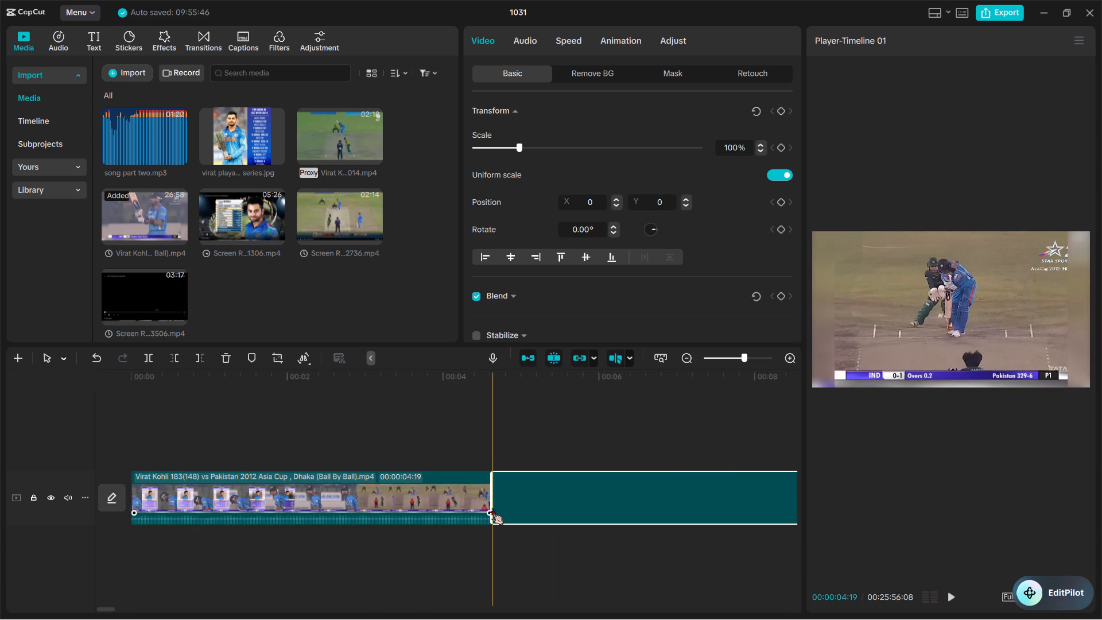
Scan the match footage after the 00:00:04:19 cut, up to just past the one-minute mark, for the next usable Kohli moment.
scroll(491, 508, "left", 1)
scroll(598, 521, "left", 1)
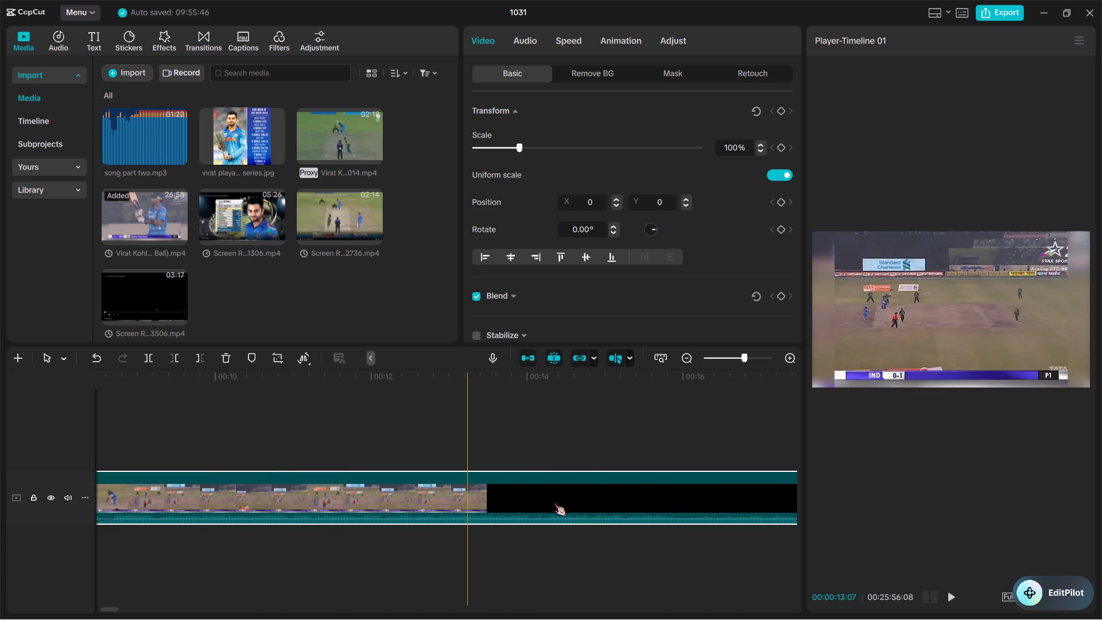
scroll(660, 505, "left", 1)
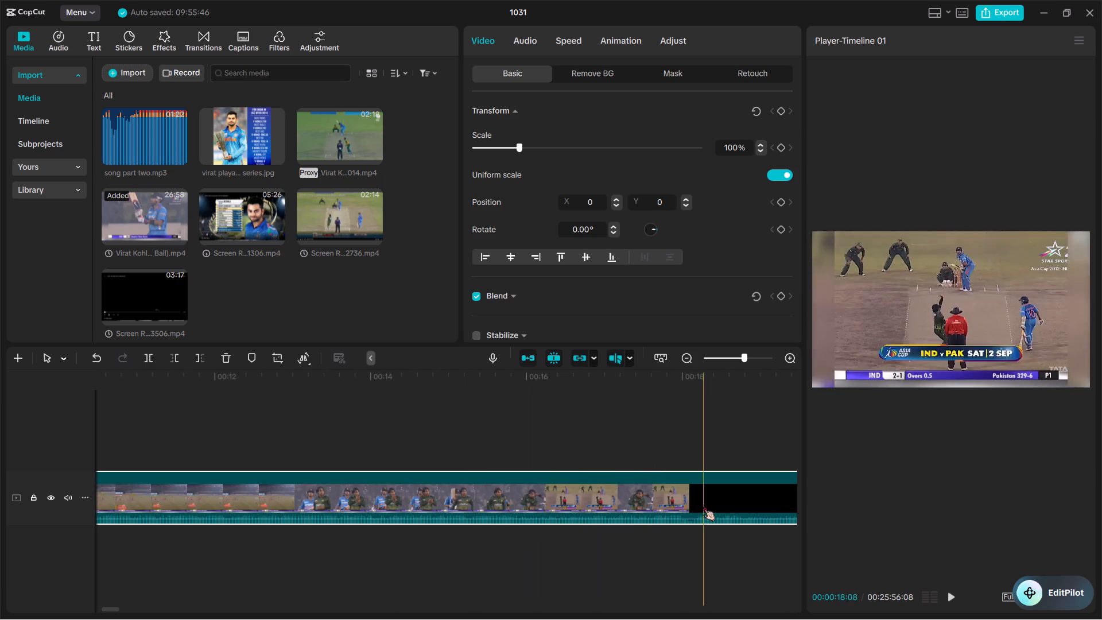
scroll(703, 504, "left", 2)
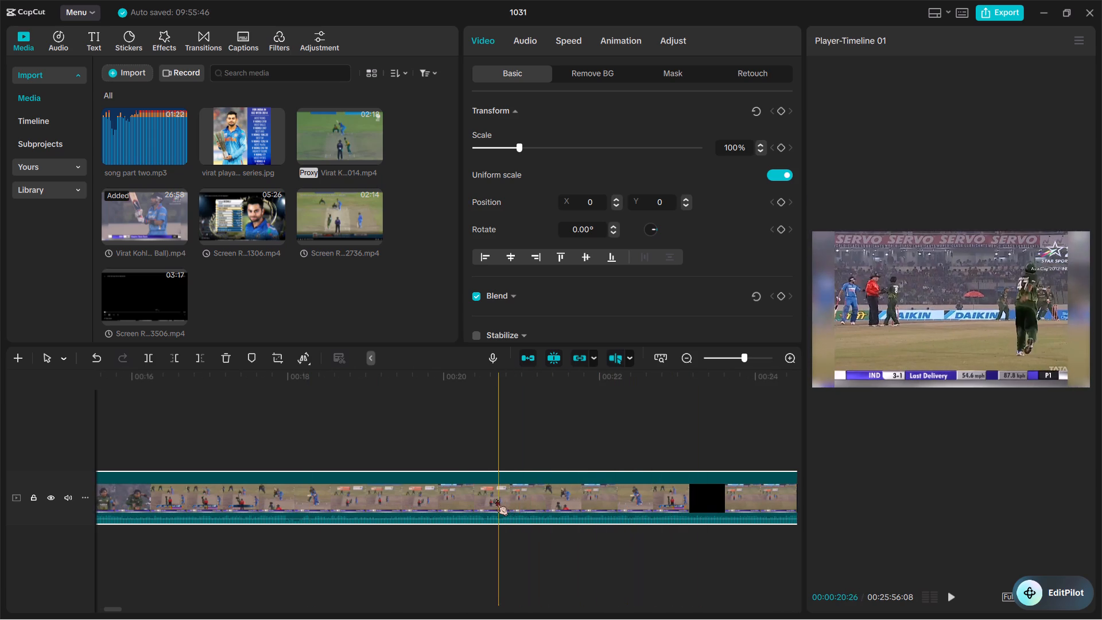
scroll(495, 499, "right", 1)
scroll(432, 489, "right", 1)
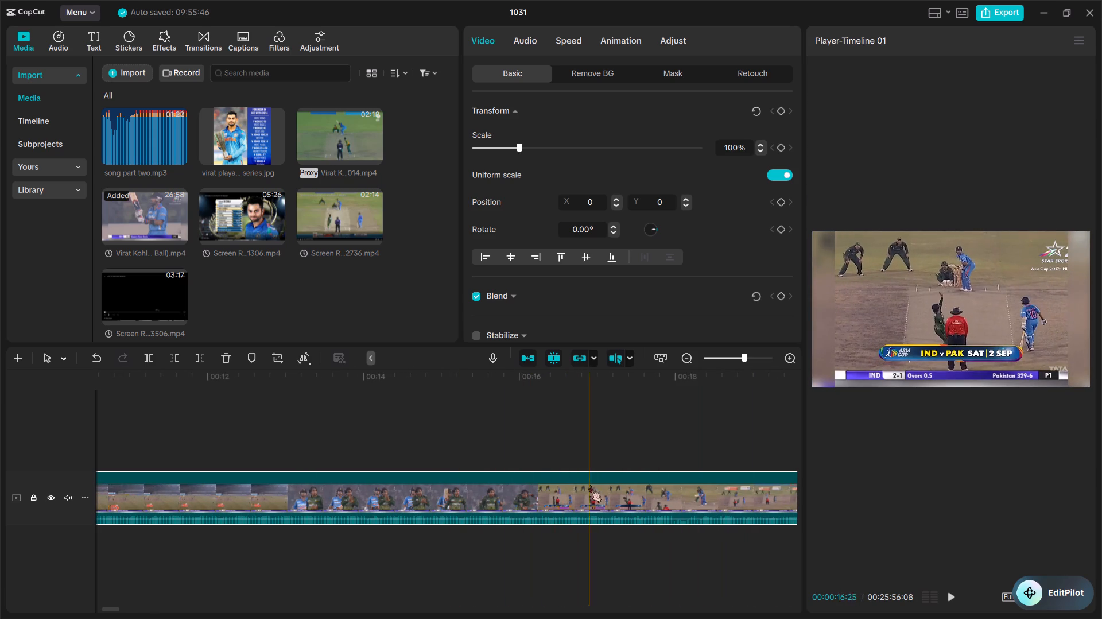
scroll(599, 488, "left", 1)
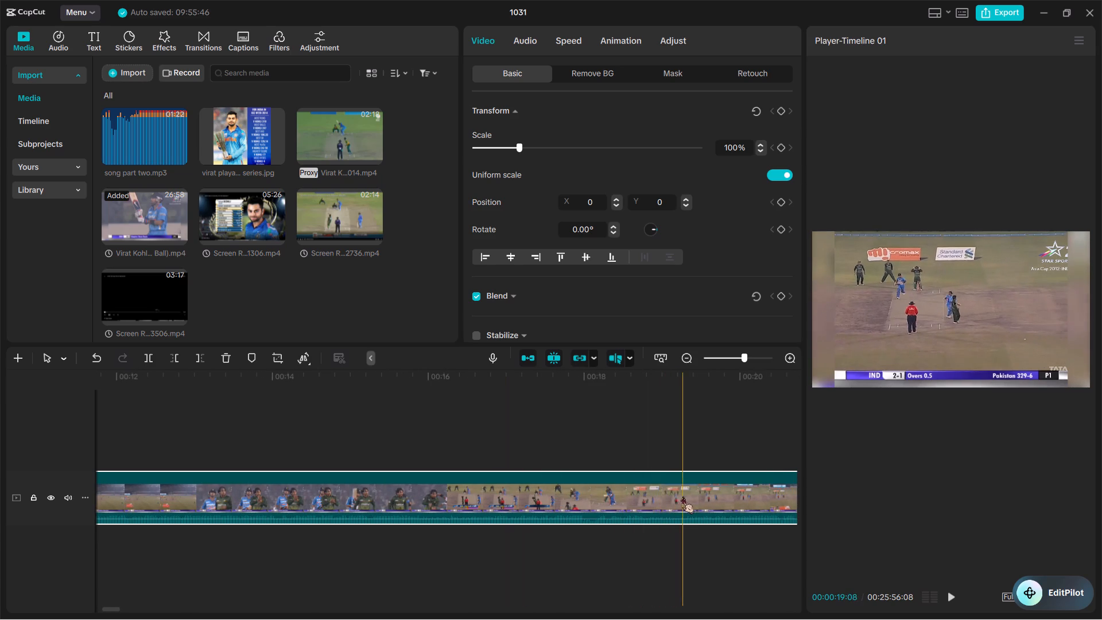
scroll(631, 505, "left", 1)
scroll(685, 507, "left", 2)
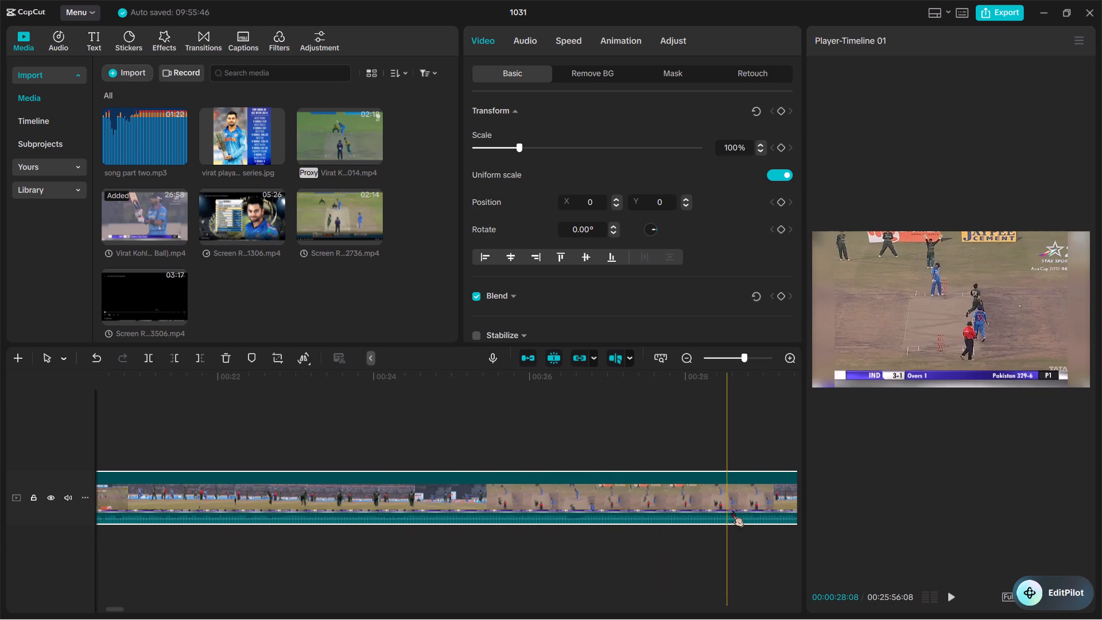
scroll(732, 510, "left", 2)
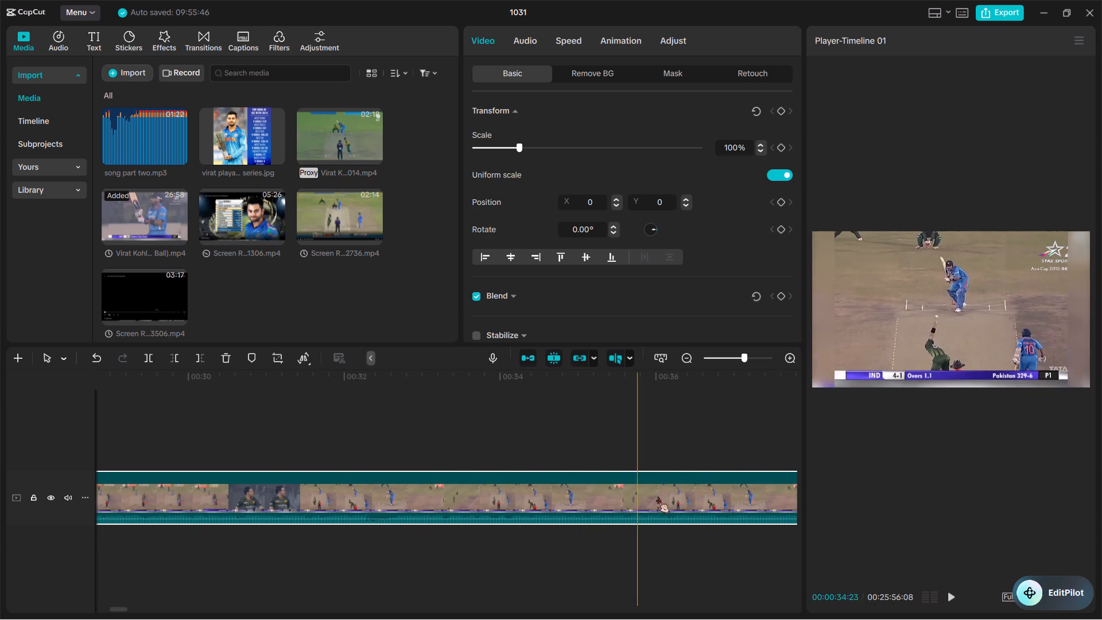
scroll(658, 497, "left", 2)
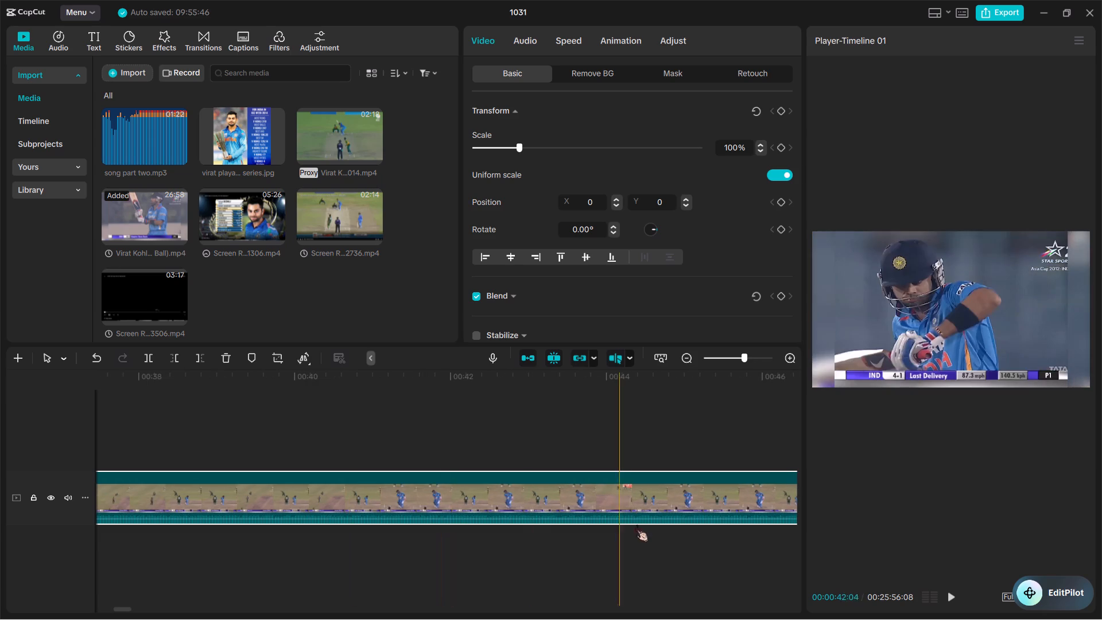
scroll(665, 519, "left", 2)
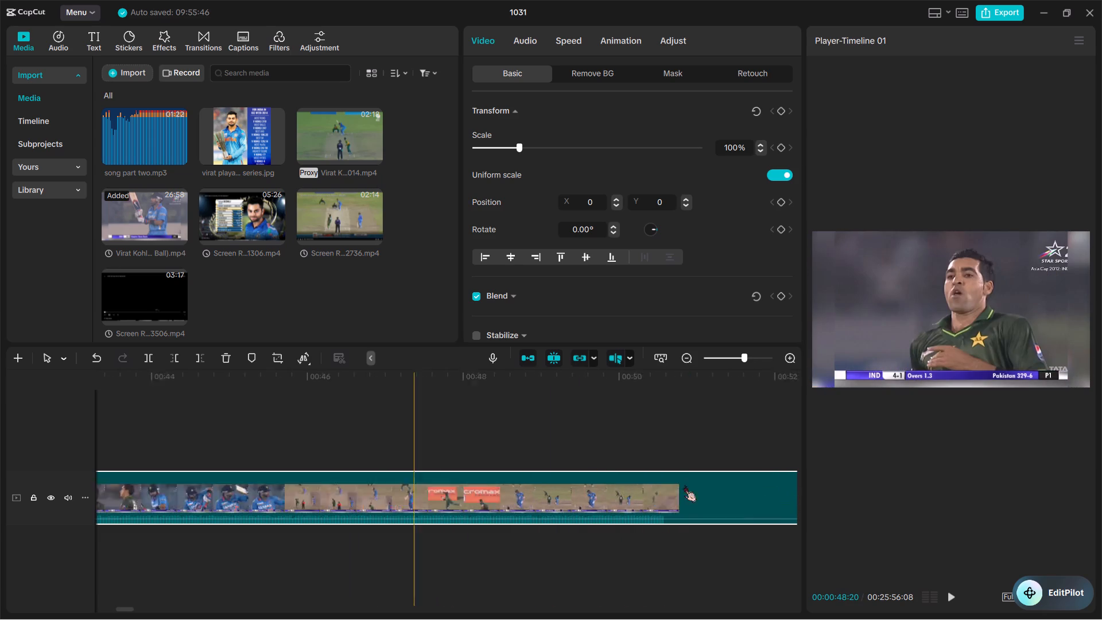
scroll(684, 485, "left", 2)
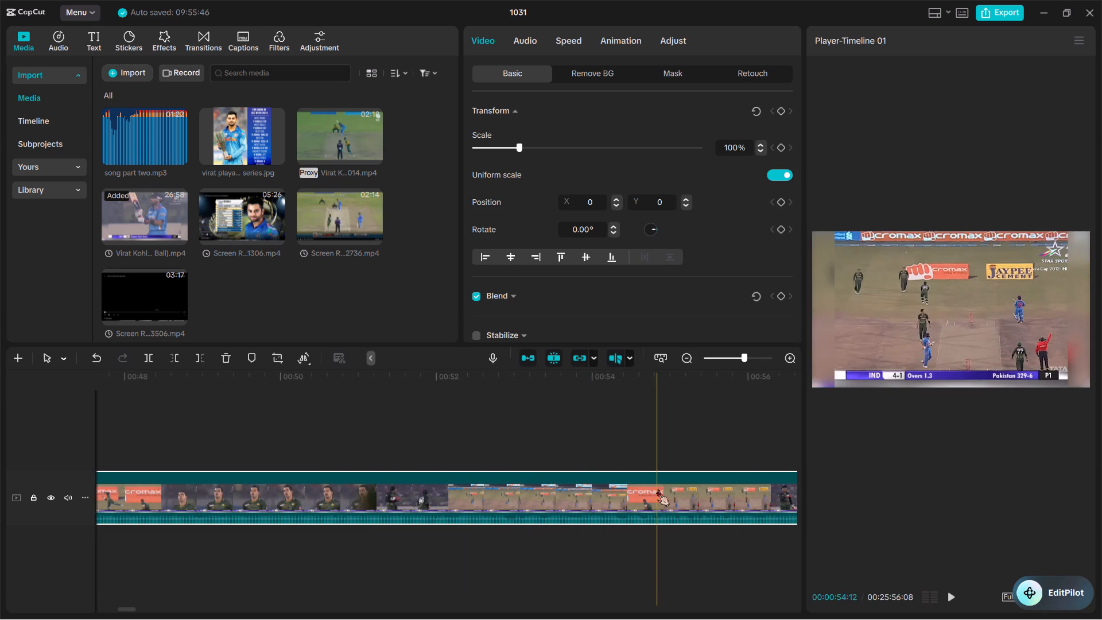
scroll(657, 489, "left", 2)
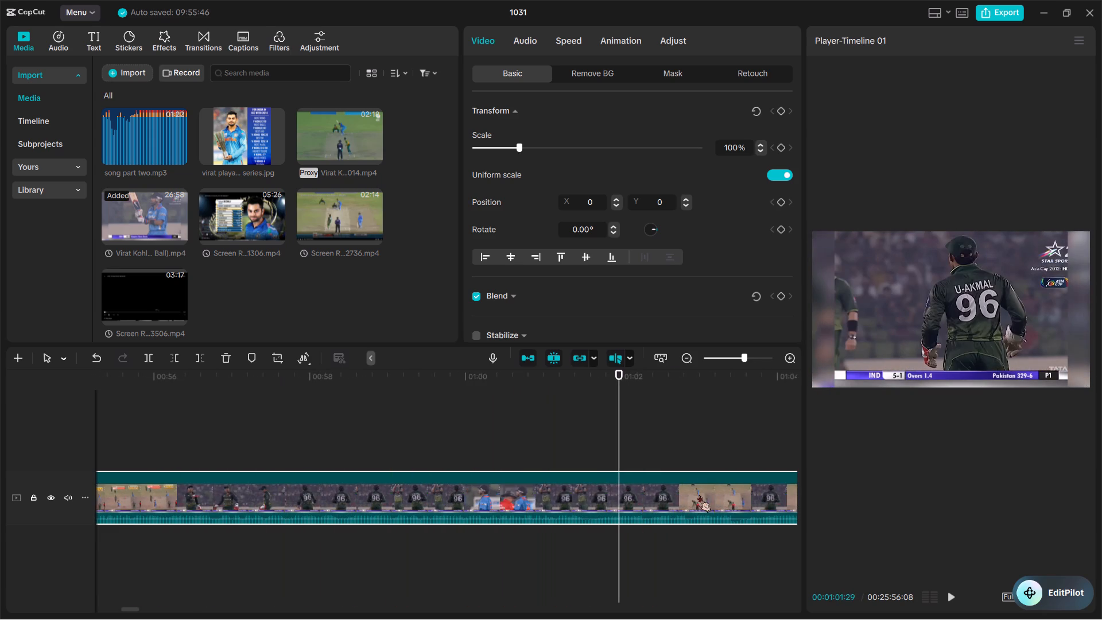
scroll(711, 497, "left", 1)
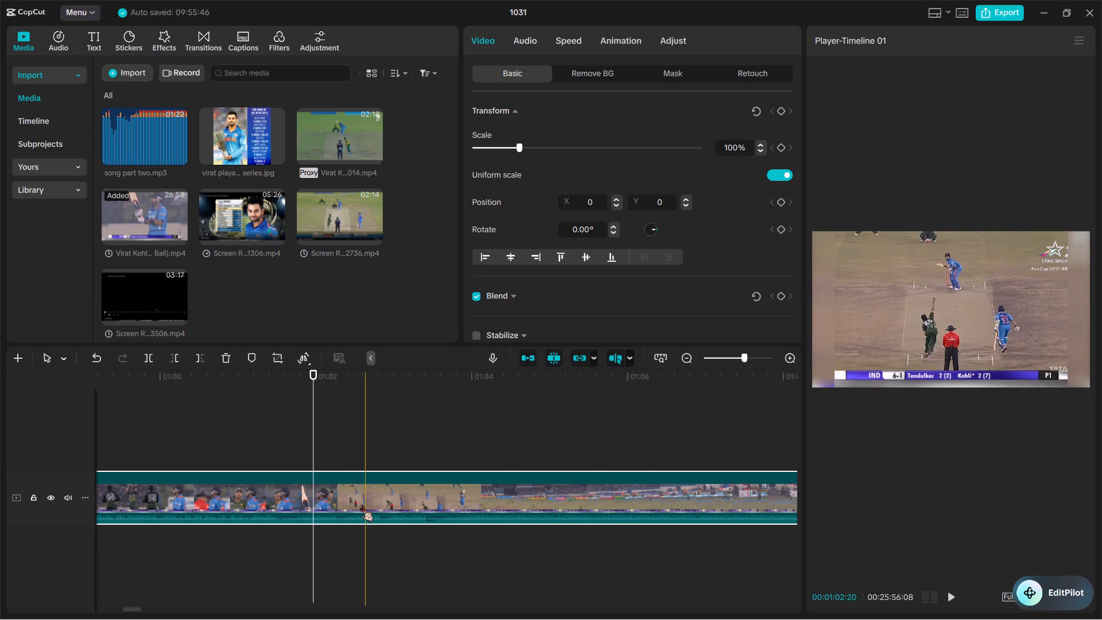
Split the match clip at 00:01:00:02, on the close-up of Kohli in profile, and delete the section between the two cuts.
scroll(351, 505, "right", 1)
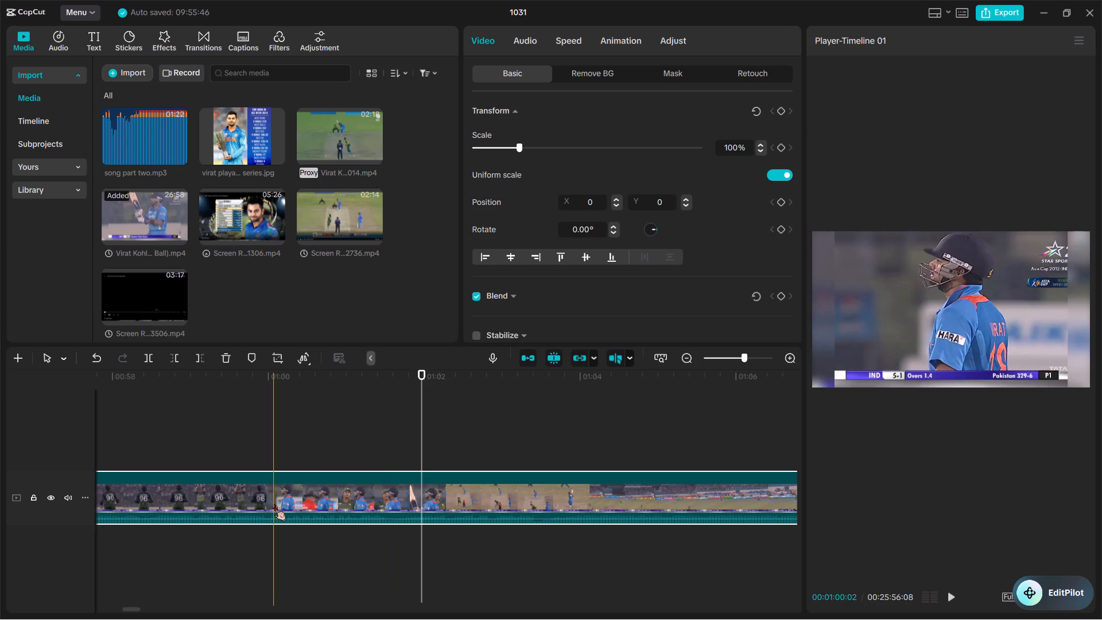
key("ctrl+b")
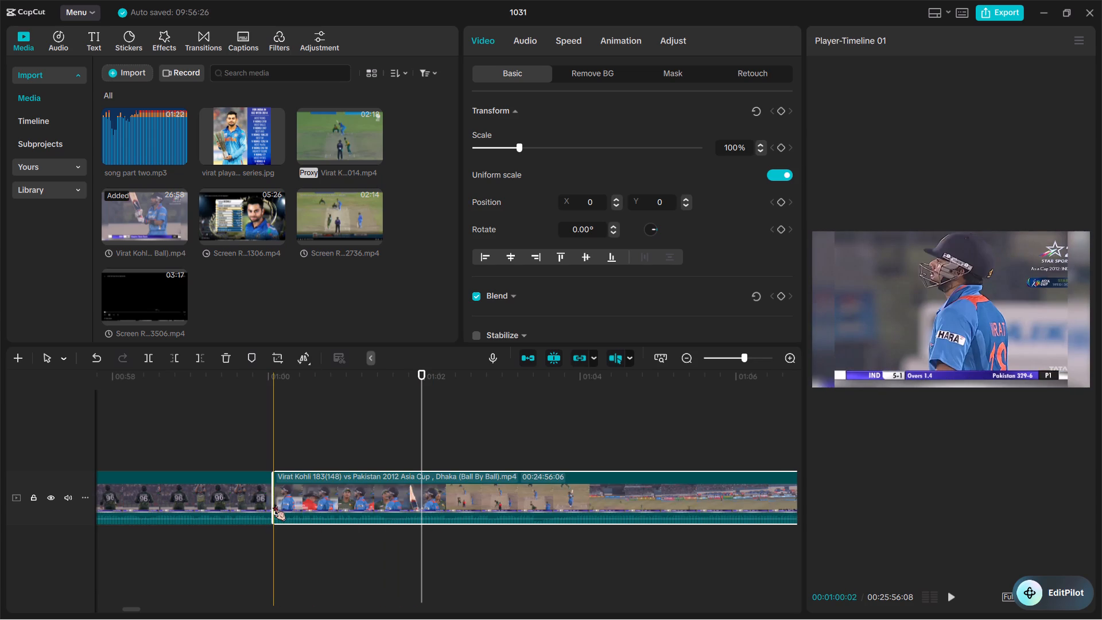
left_click(168, 491)
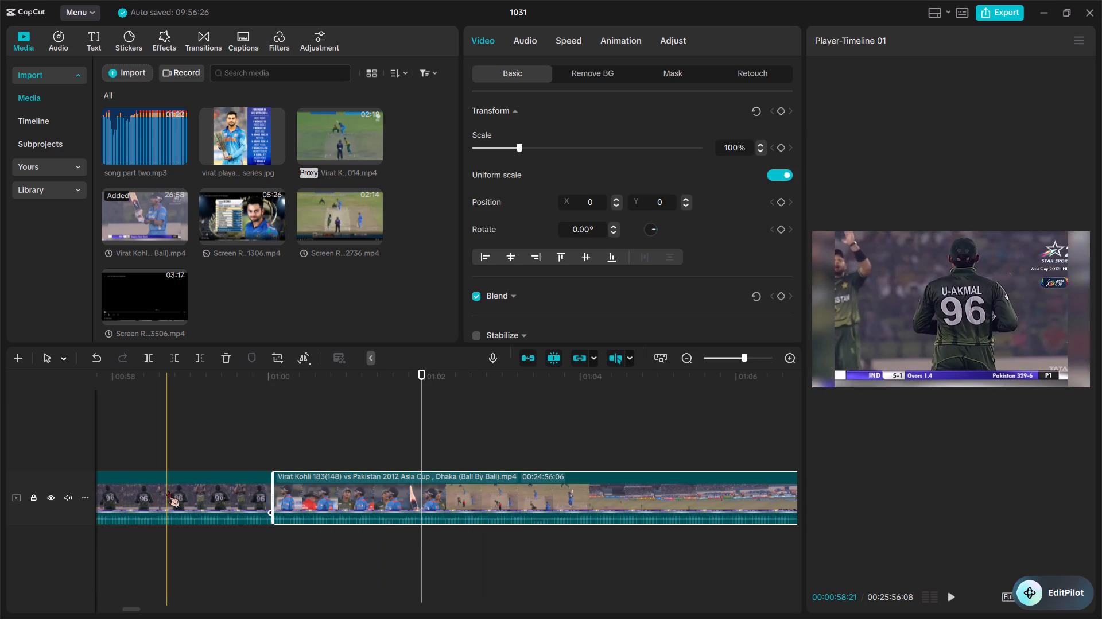
key("BackSpace")
Move the remaining long match clip onto a new track above the opening clip, starting at the beginning of the timeline.
scroll(168, 491, "right", 5)
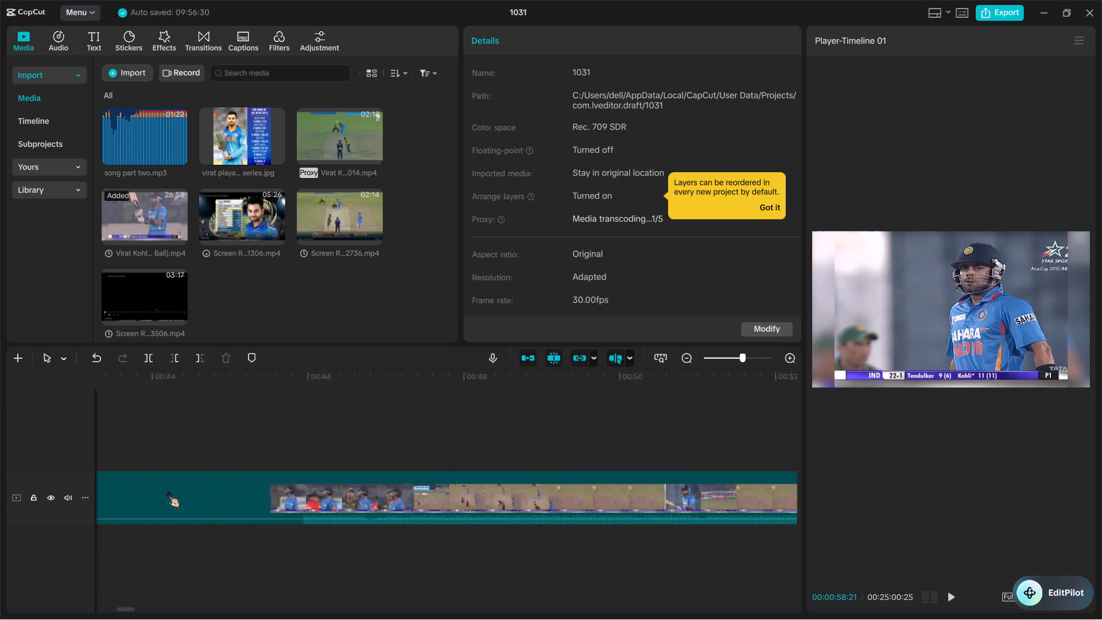
scroll(168, 491, "right", 3)
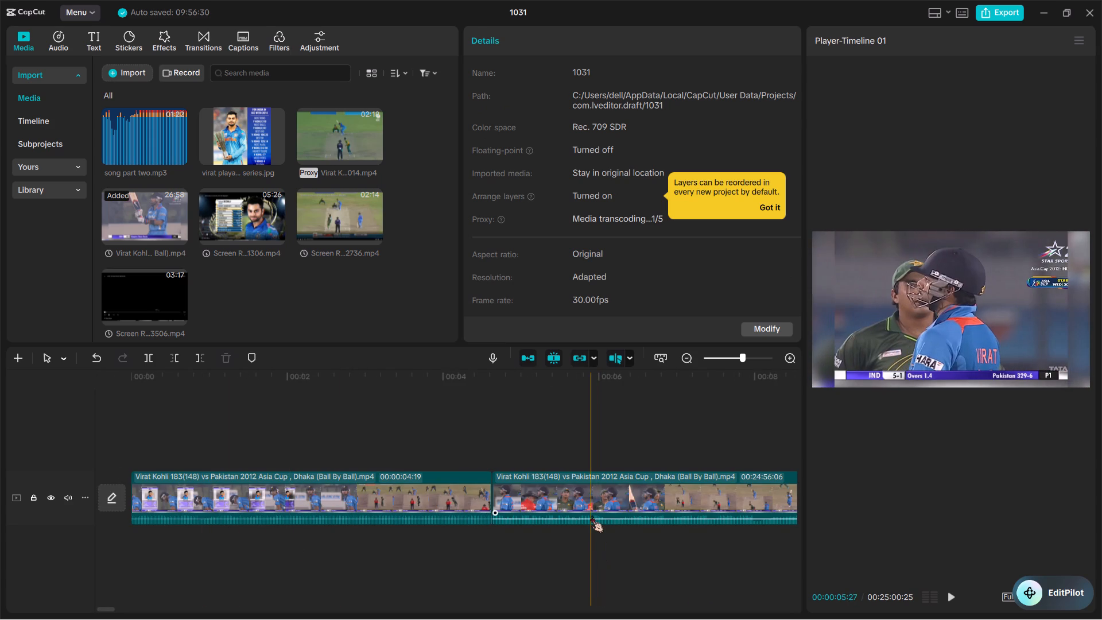
left_click(591, 516)
left_click_drag(591, 516, 226, 456)
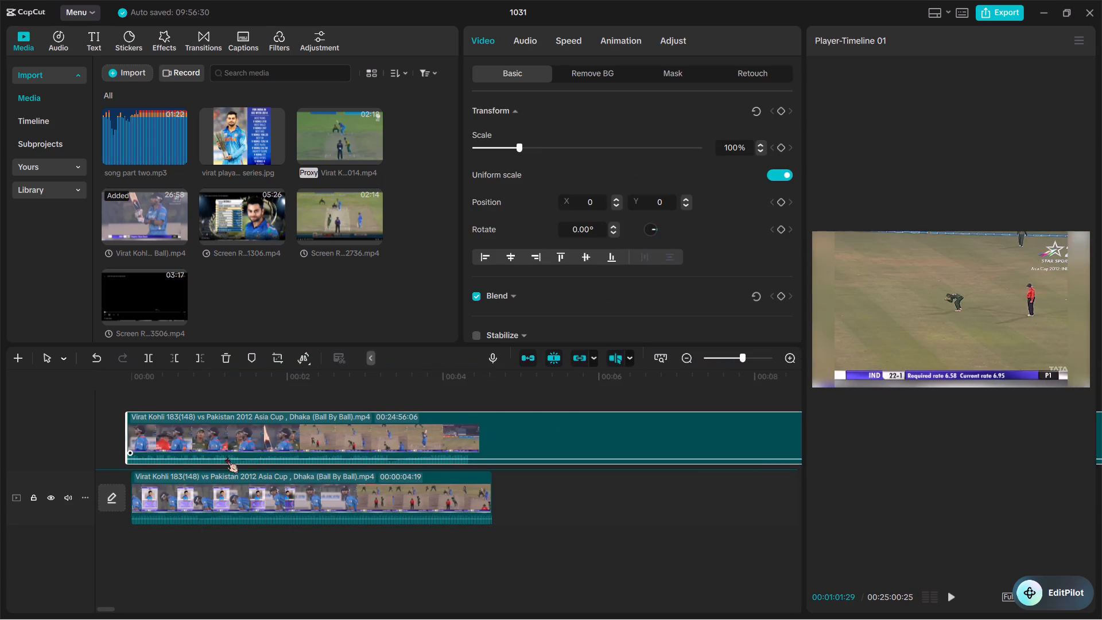
Play the upper-track clip from its start and split it at 00:00:07:18, as the fielder chases the ball to the boundary.
key("space")
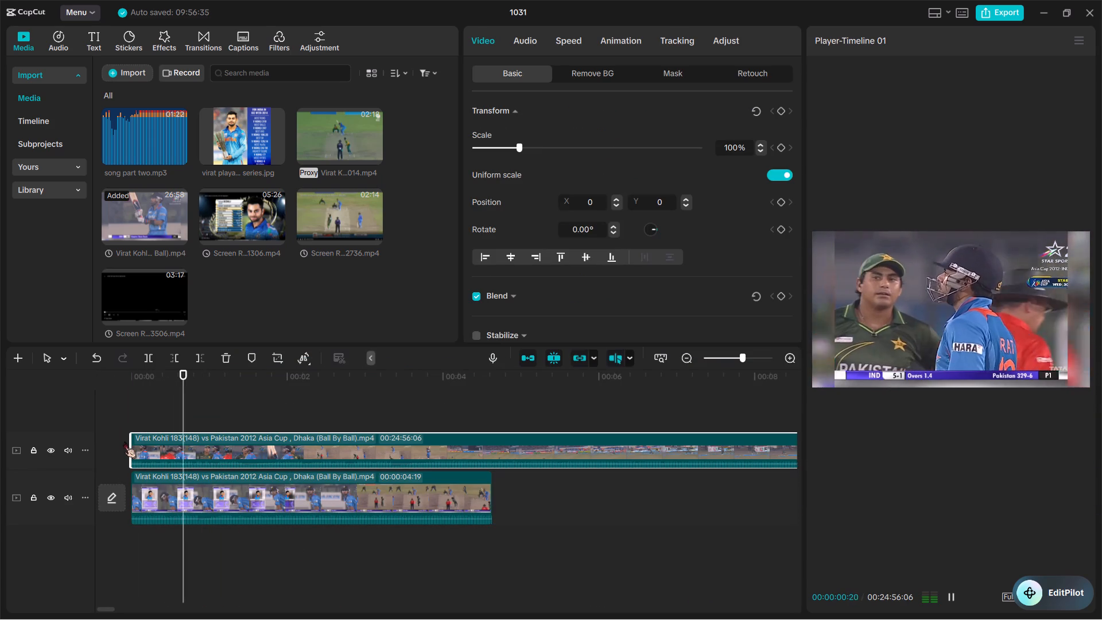
key("space")
key("space")
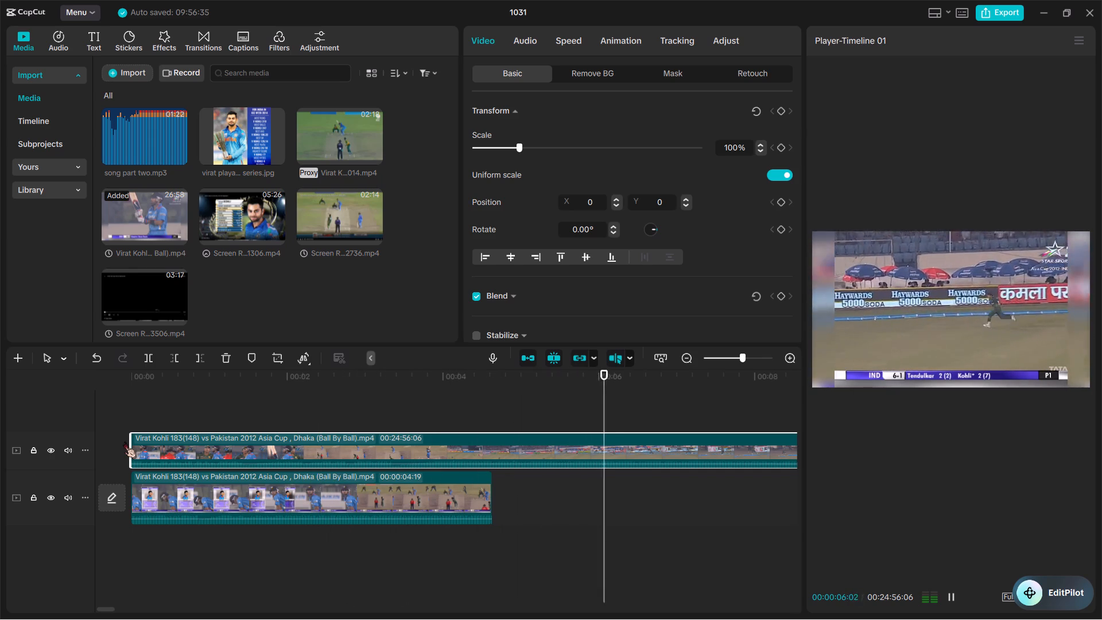
key("space")
key("space")
key("space")
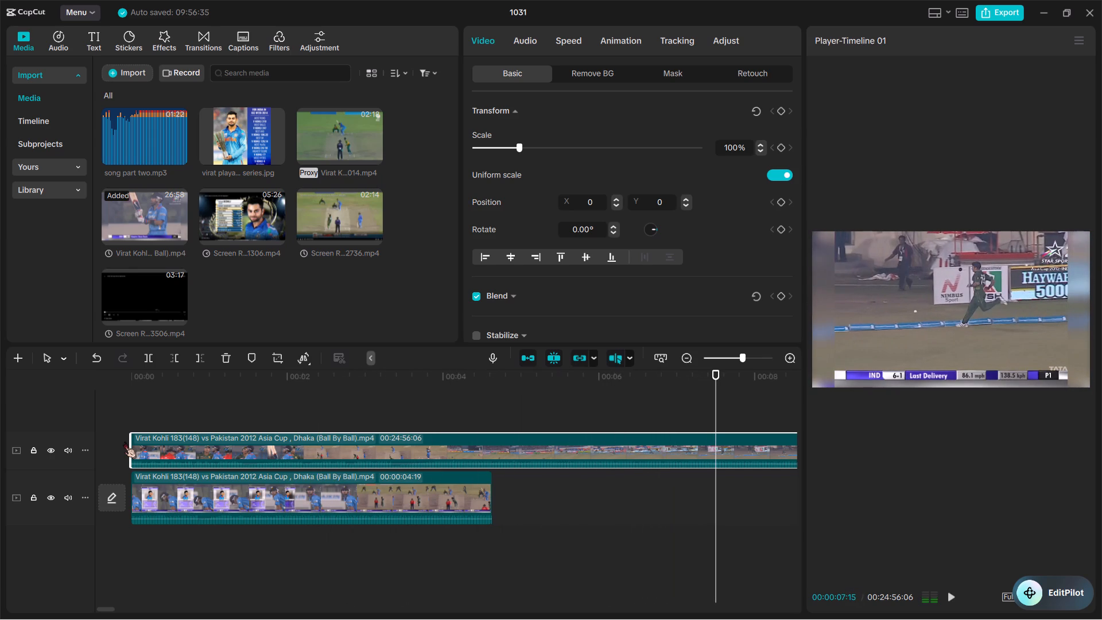
scroll(124, 441, "left", 1)
scroll(454, 421, "left", 1)
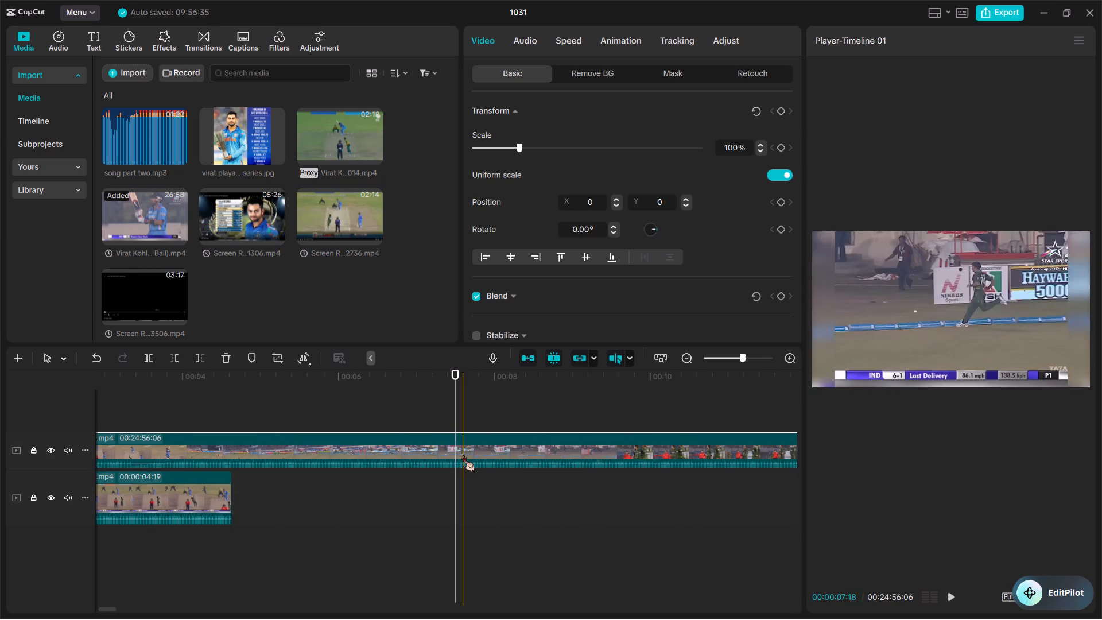
key("ctrl+b")
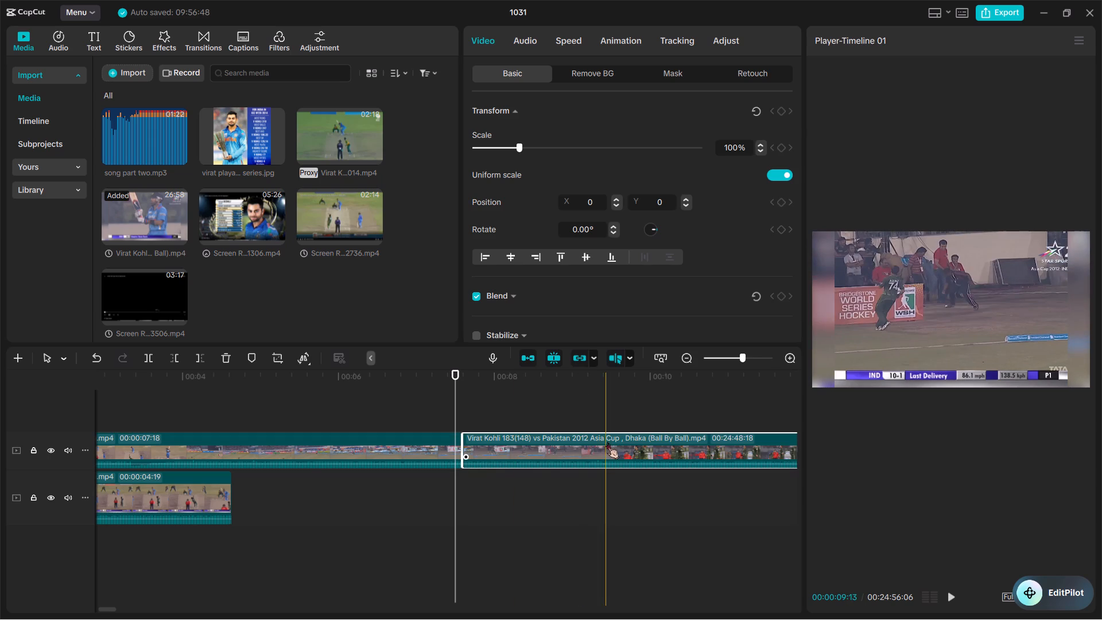
Split the remaining upper-track footage at 00:00:20:17, on the crowd shot after Kohli's next boundary, and select the piece before the cut.
scroll(607, 442, "left", 1)
scroll(672, 452, "left", 1)
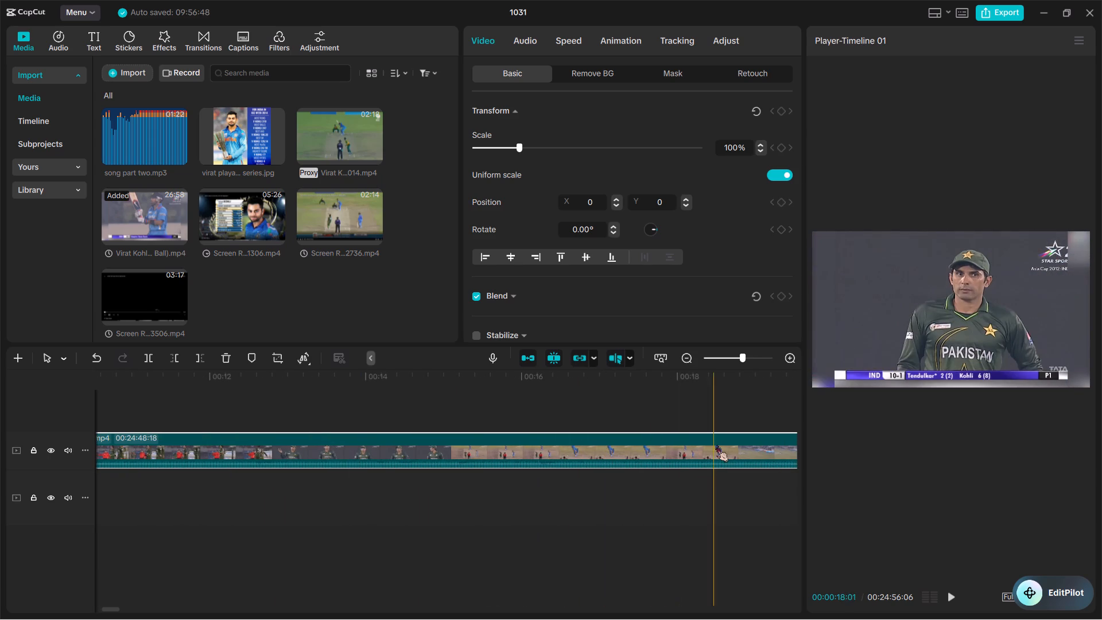
scroll(716, 445, "left", 1)
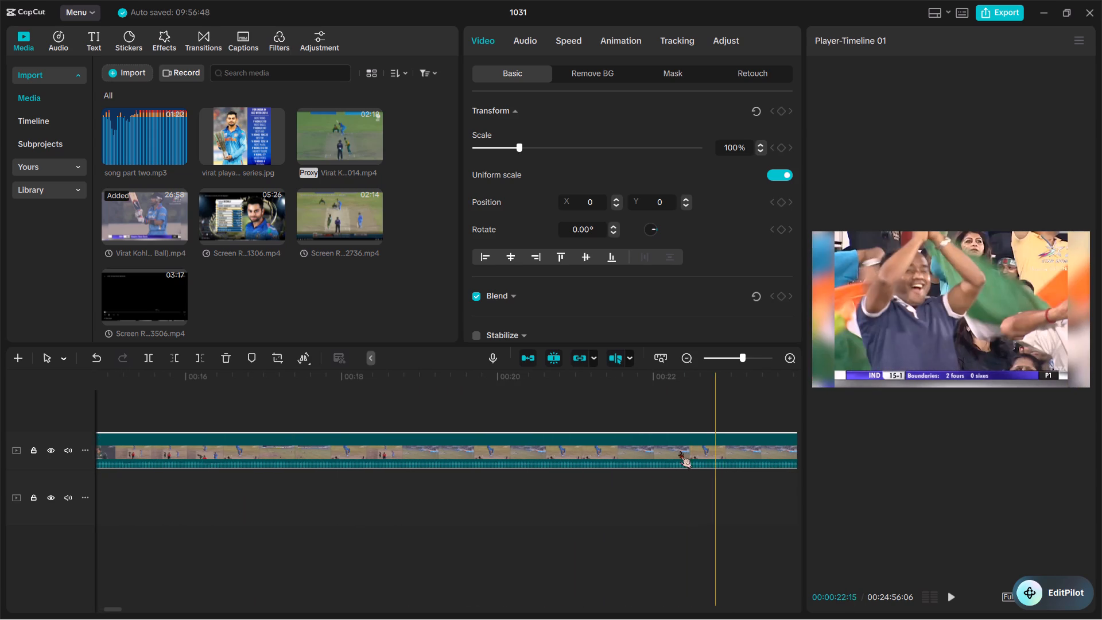
scroll(445, 441, "right", 1)
scroll(382, 424, "right", 1)
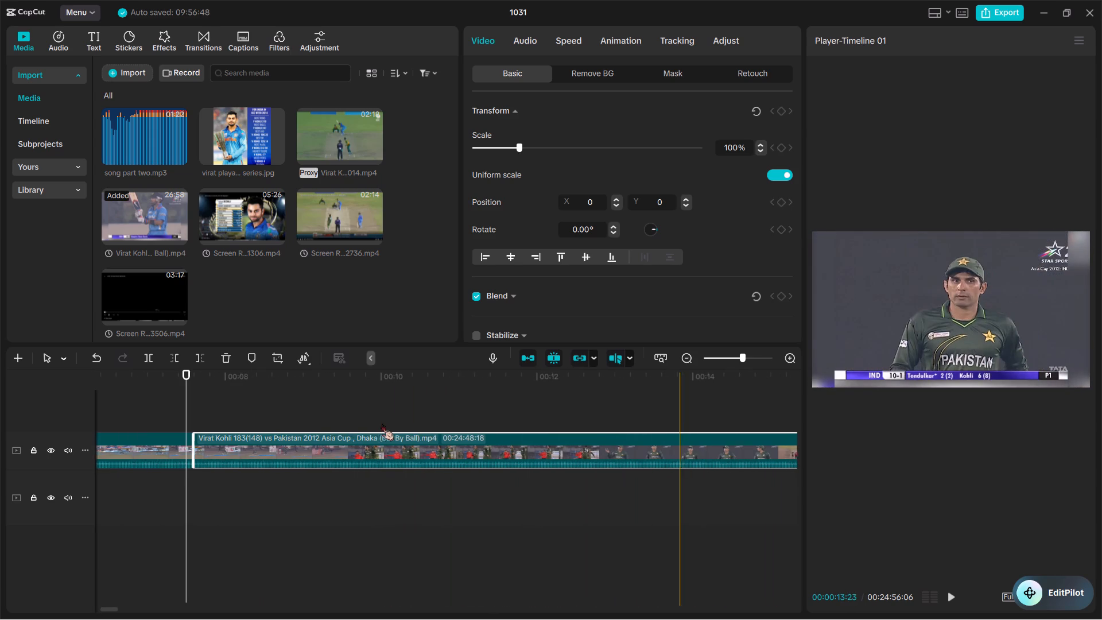
scroll(382, 424, "right", 1)
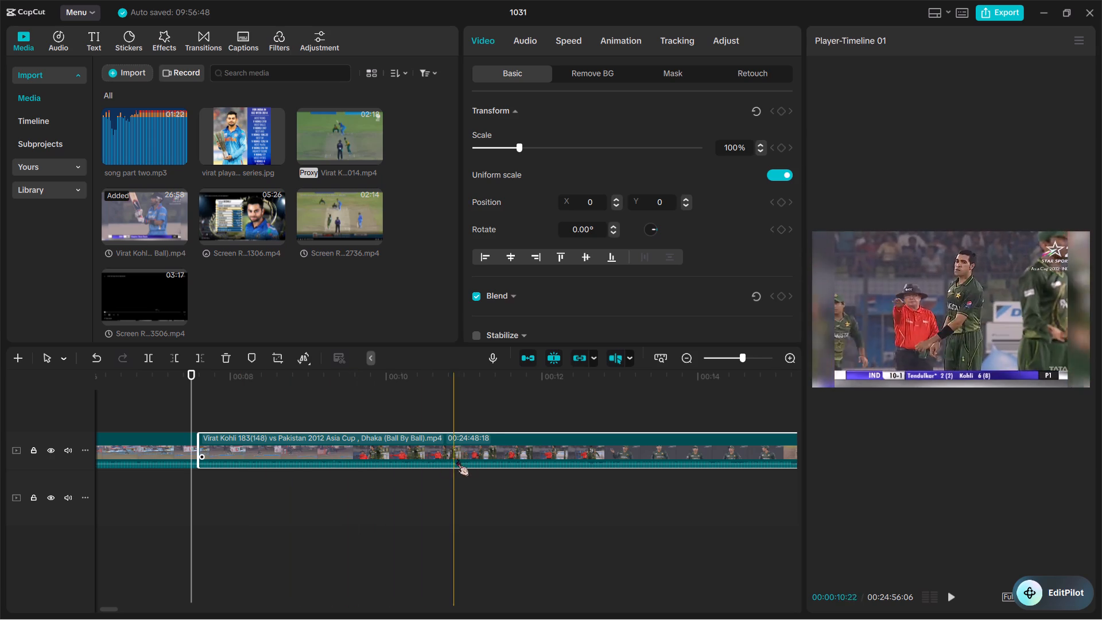
scroll(515, 460, "left", 1)
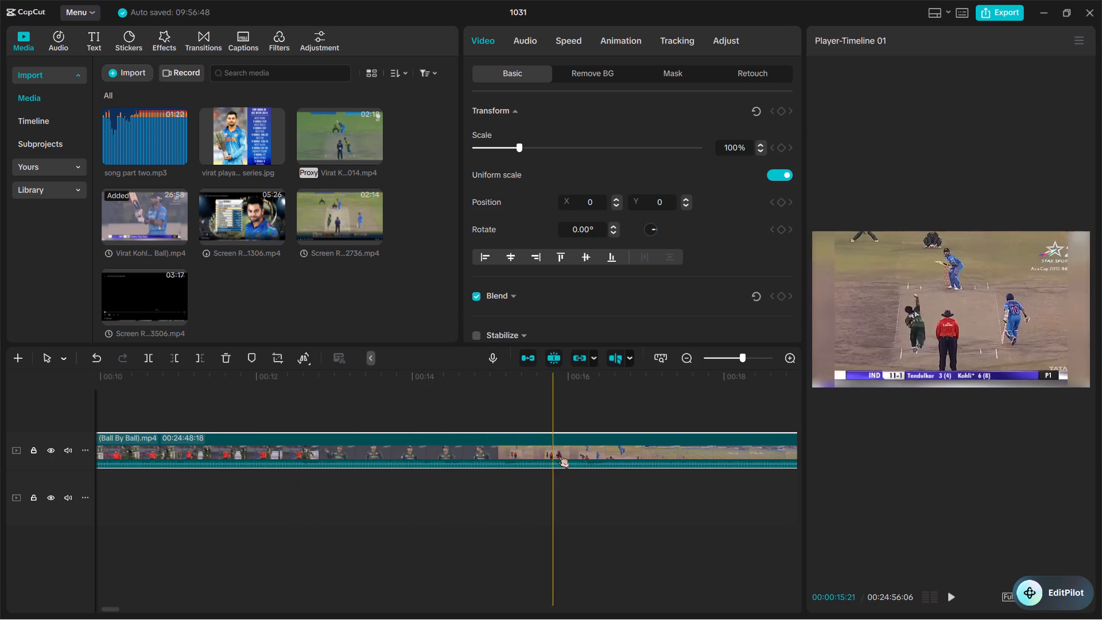
scroll(639, 456, "left", 1)
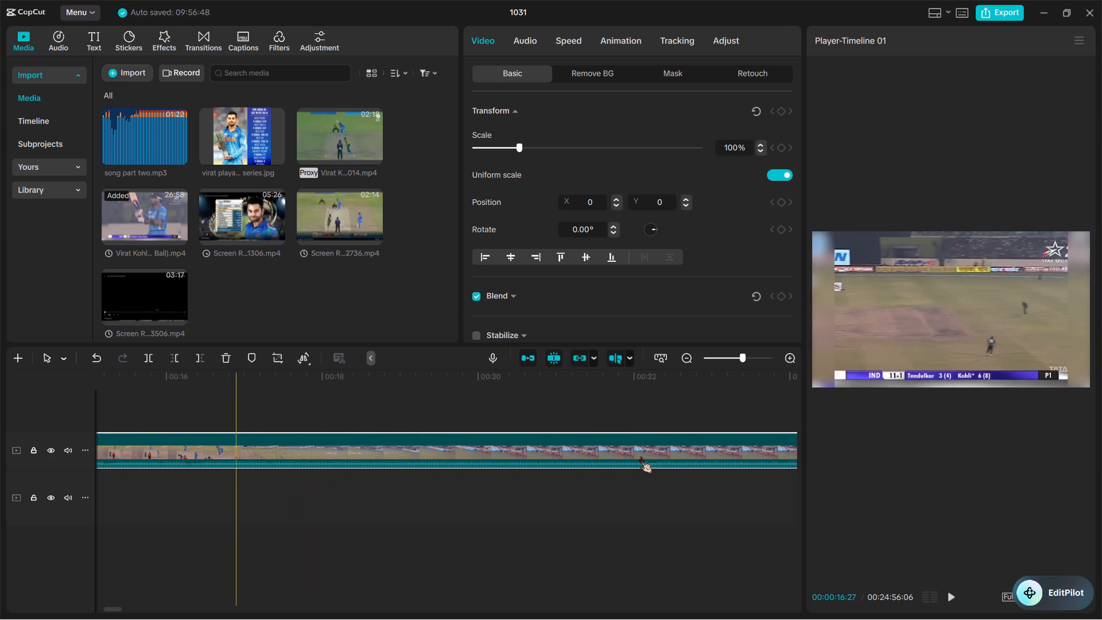
scroll(740, 459, "left", 1)
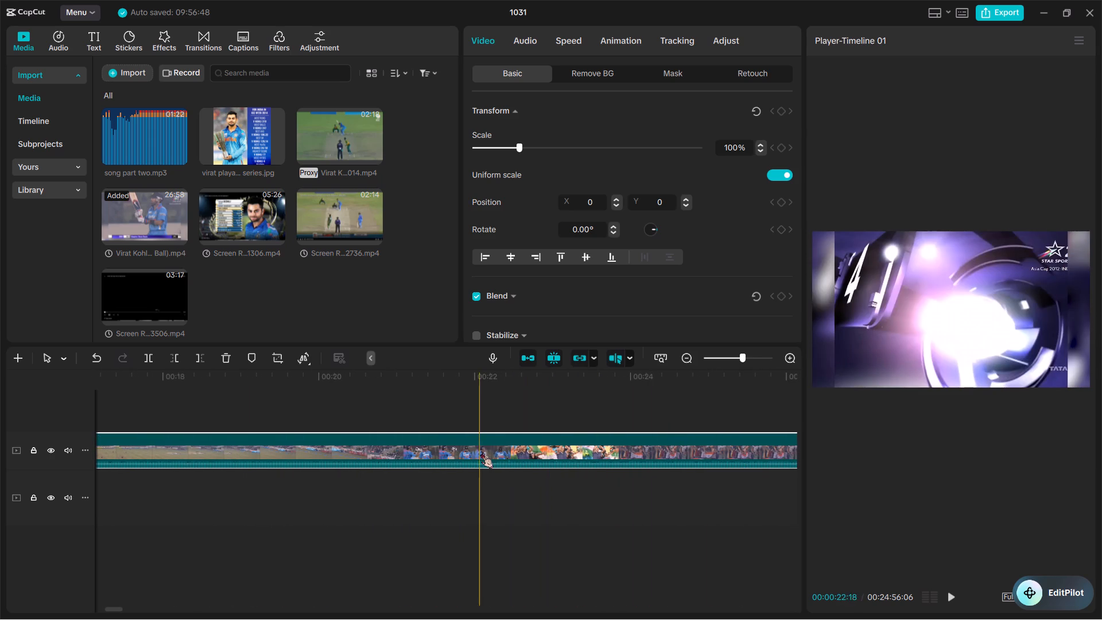
key("ctrl+b")
left_click(362, 456, "ctrl")
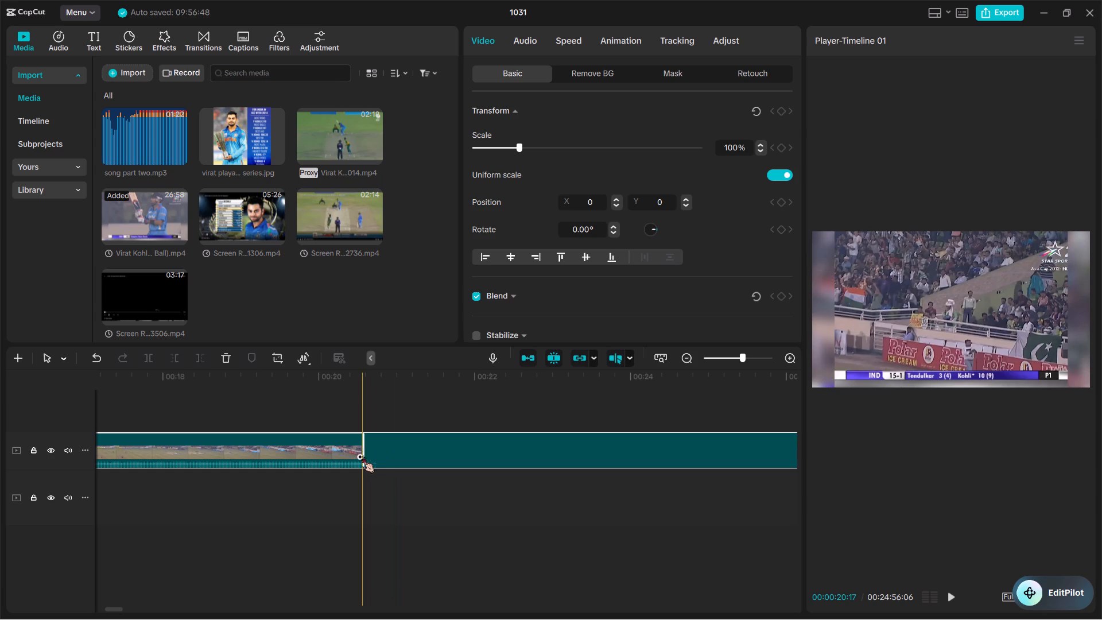
Split the upper-track match clip at 00:00:14:17, on the Pakistan fielder's close-up, and delete the piece between the 00:00:07:18 cut and this one.
scroll(362, 456, "right", 2)
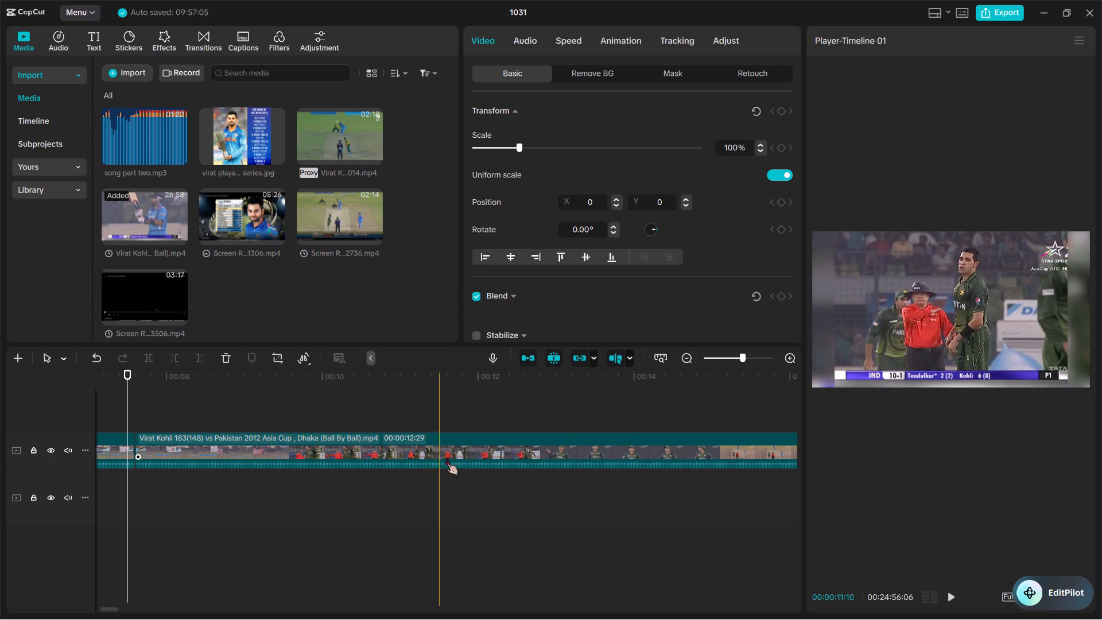
scroll(341, 459, "right", 1)
scroll(474, 457, "left", 1)
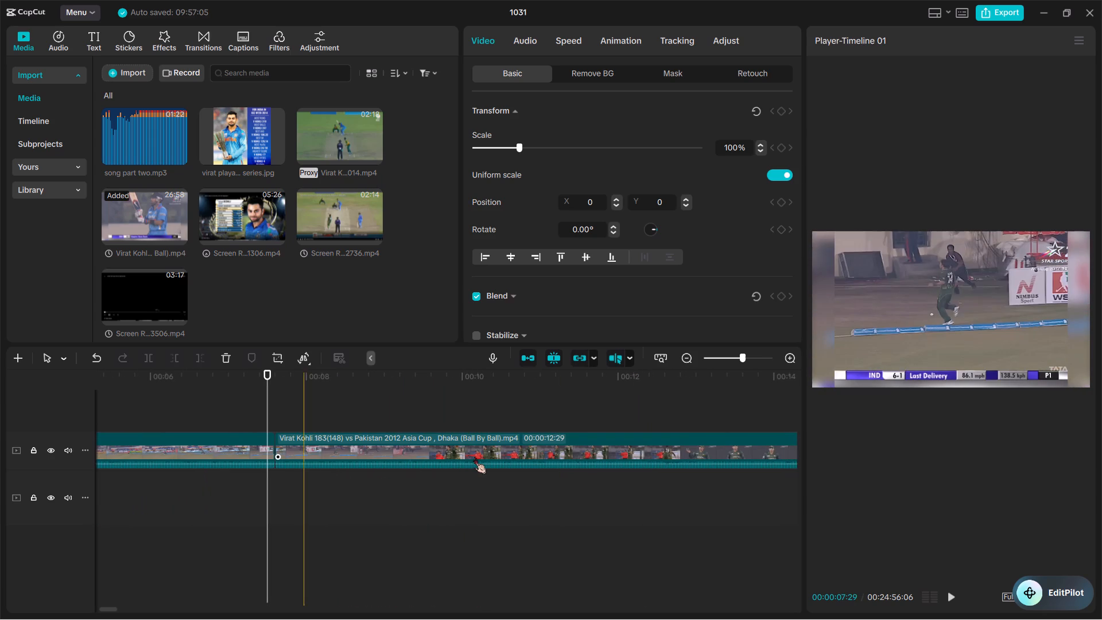
scroll(575, 459, "left", 1)
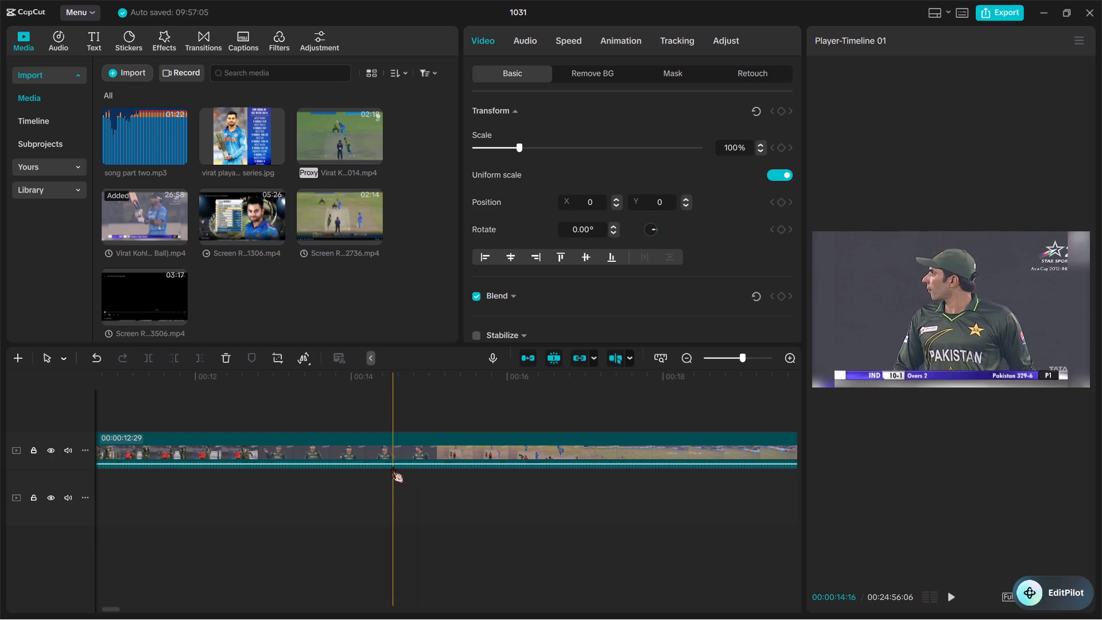
key("ctrl+b")
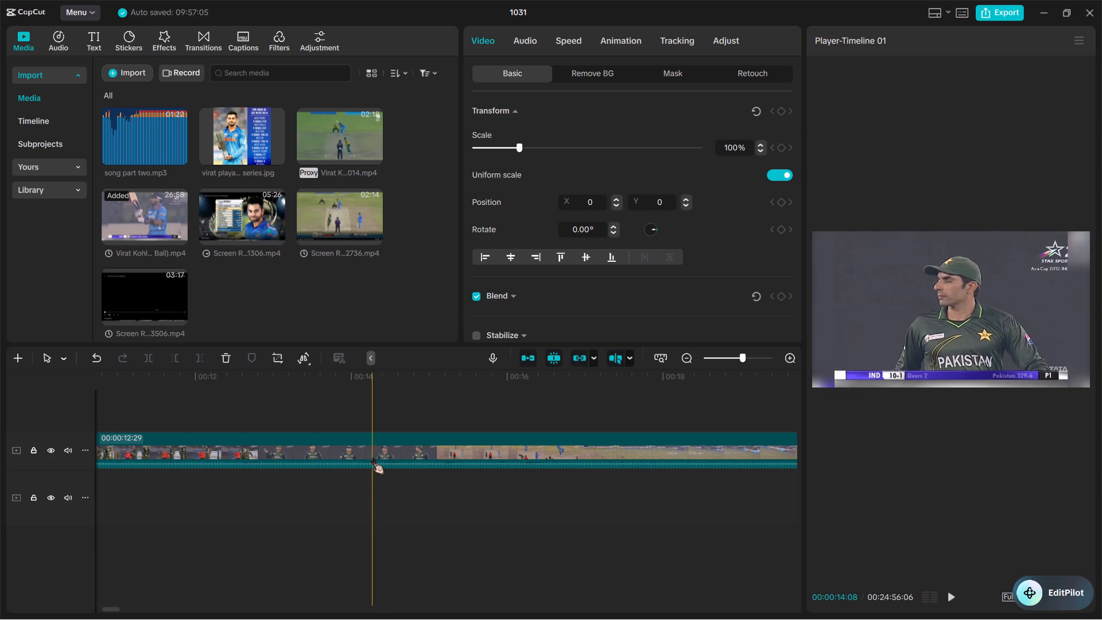
left_click(372, 458)
key("ctrl+b")
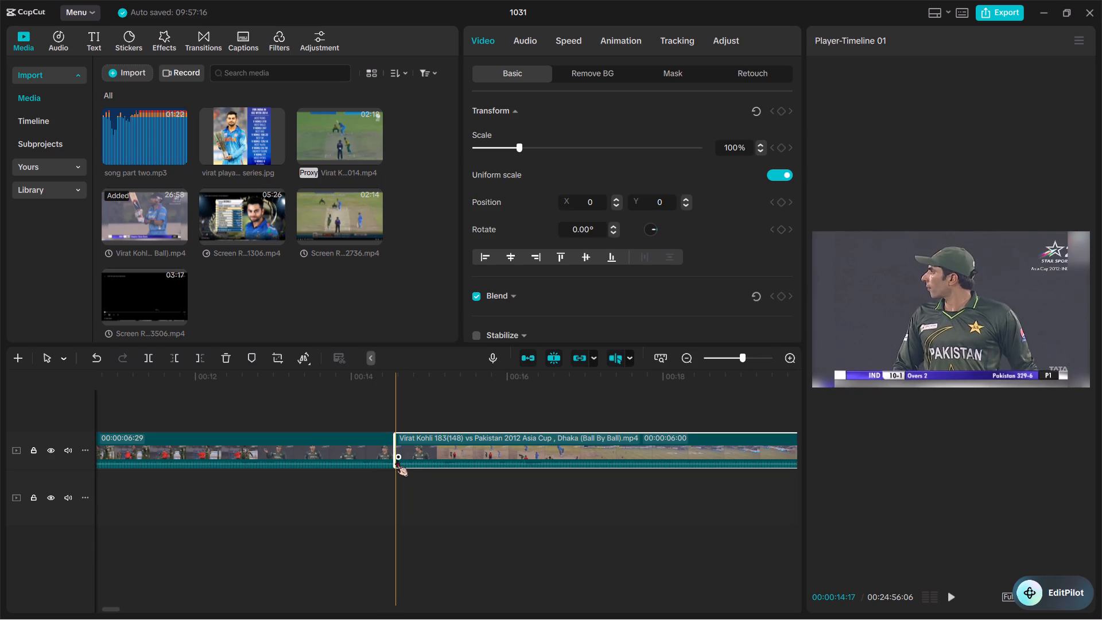
left_click_drag(316, 426, 313, 444)
left_click(313, 444)
key("BackSpace")
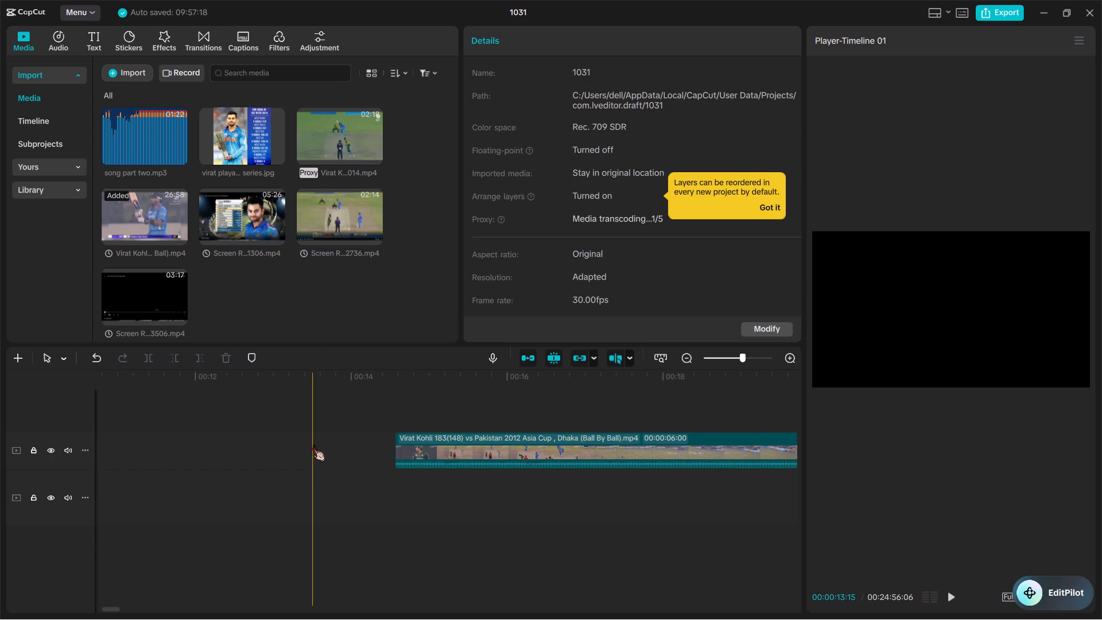
Split the remaining match footage at 00:00:25:13, right after the "4" graphic, as the bowler's replay shot begins.
right_click(313, 444)
scroll(313, 444, "left", 2)
left_click(257, 436)
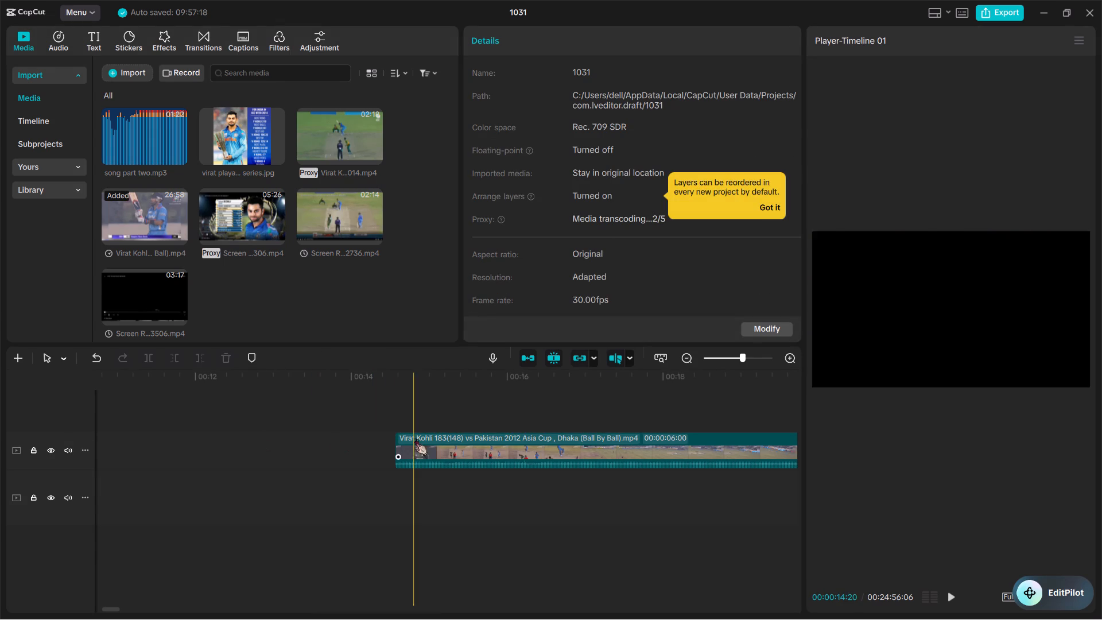
scroll(421, 438, "left", 1)
scroll(542, 441, "left", 1)
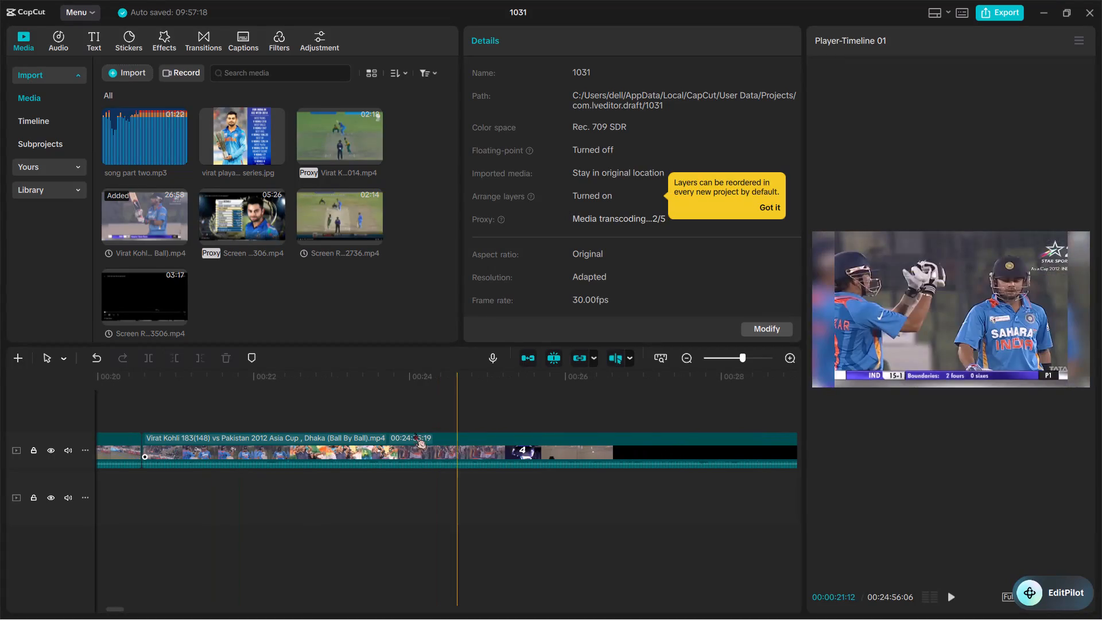
scroll(545, 452, "left", 1)
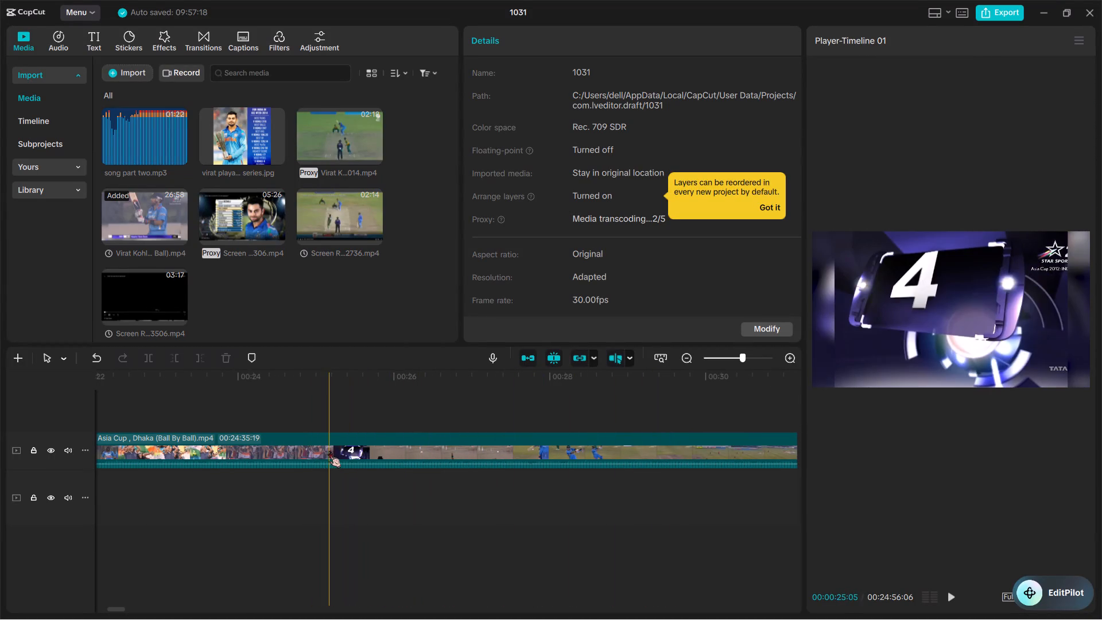
key("ctrl+b")
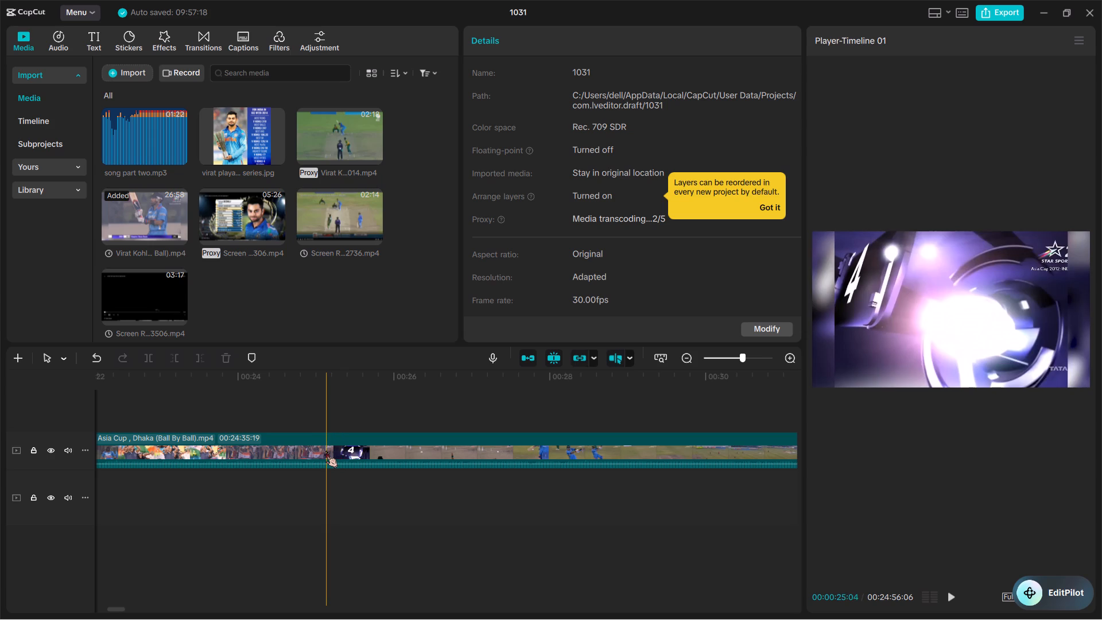
key("ctrl+b")
double_click(347, 454)
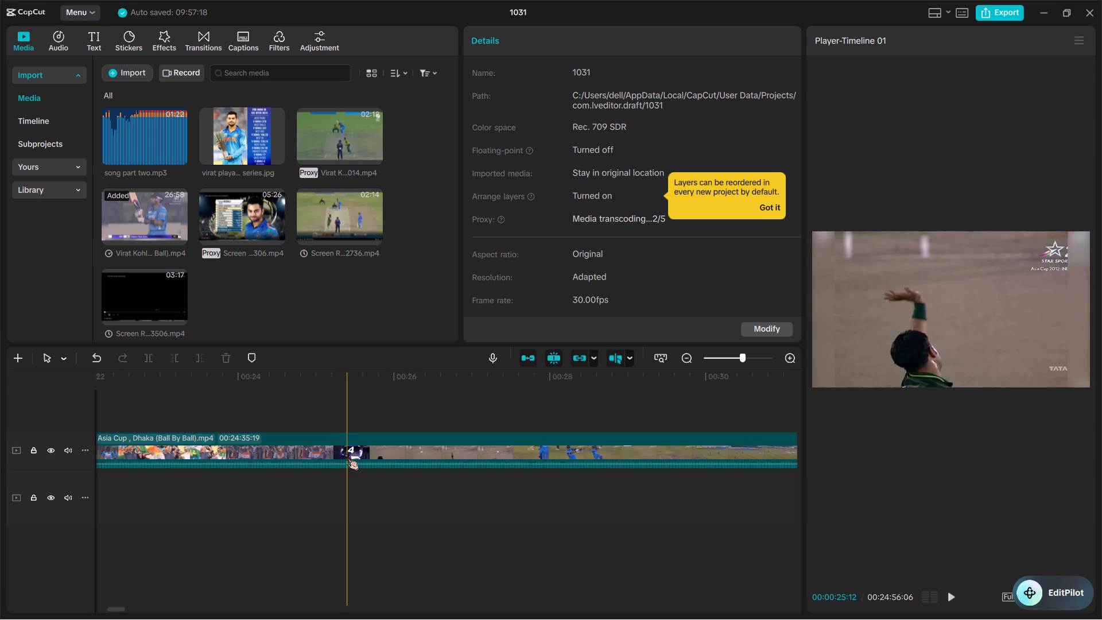
key("ctrl+b")
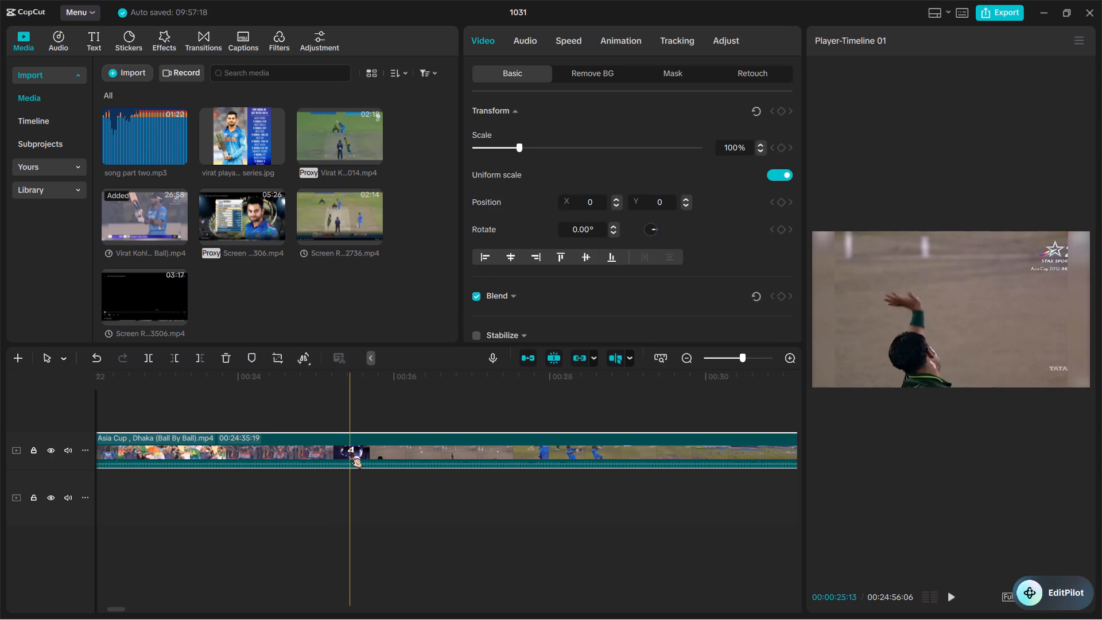
key("ctrl+b")
Split the footage at 00:00:30:22, on the wide outfield shot, and delete the crowd celebration piece between 00:00:20:17 and 00:00:25:13.
scroll(558, 460, "left", 1)
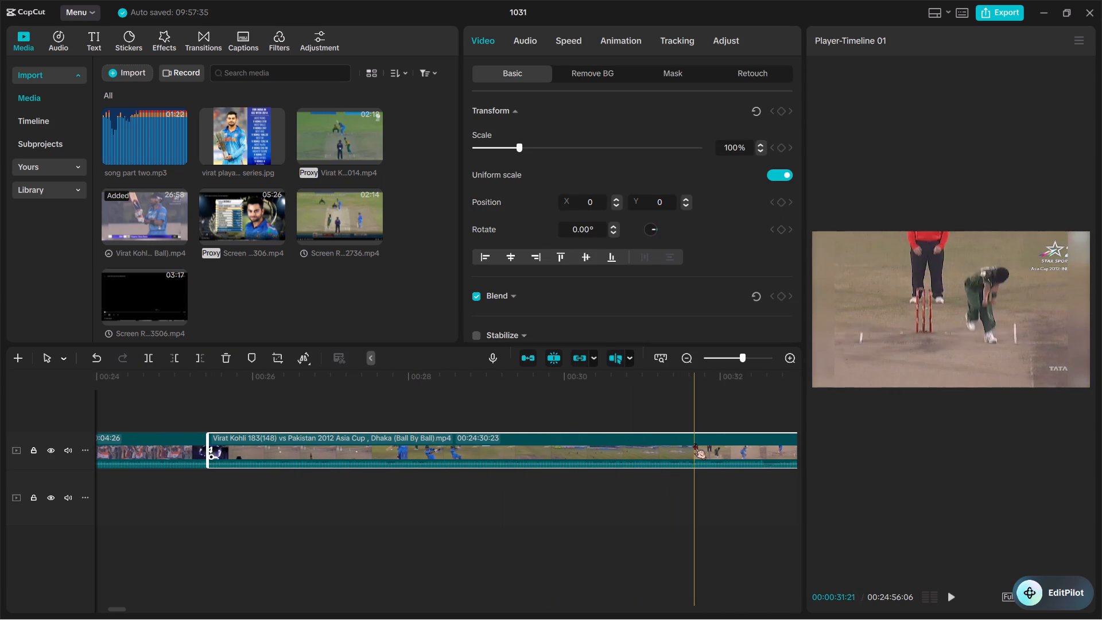
key("ctrl+b")
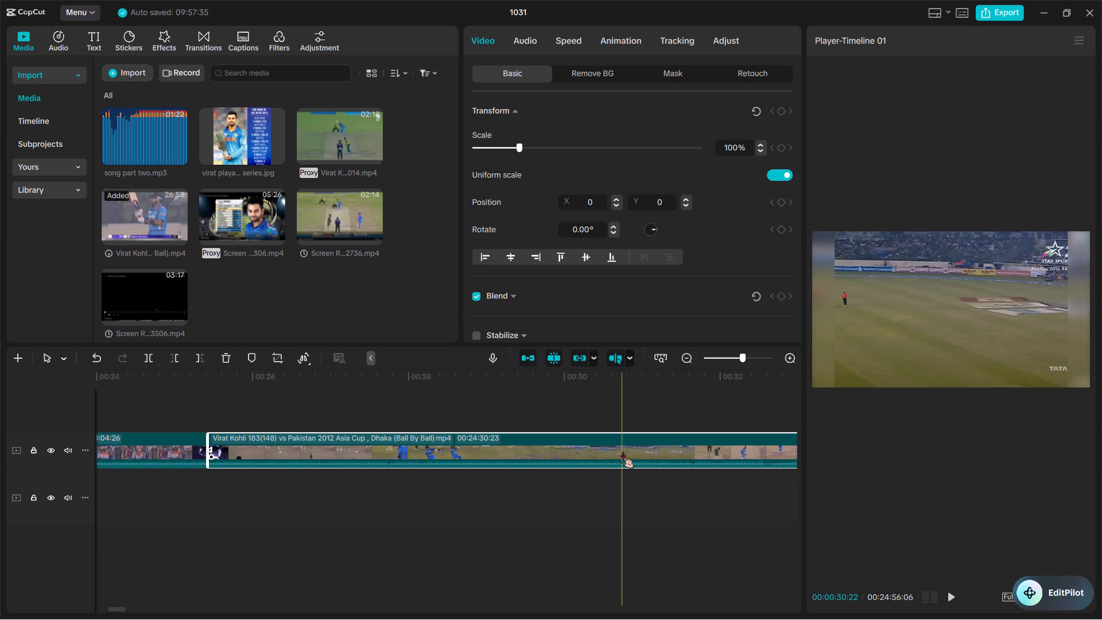
left_click(156, 449)
key("BackSpace")
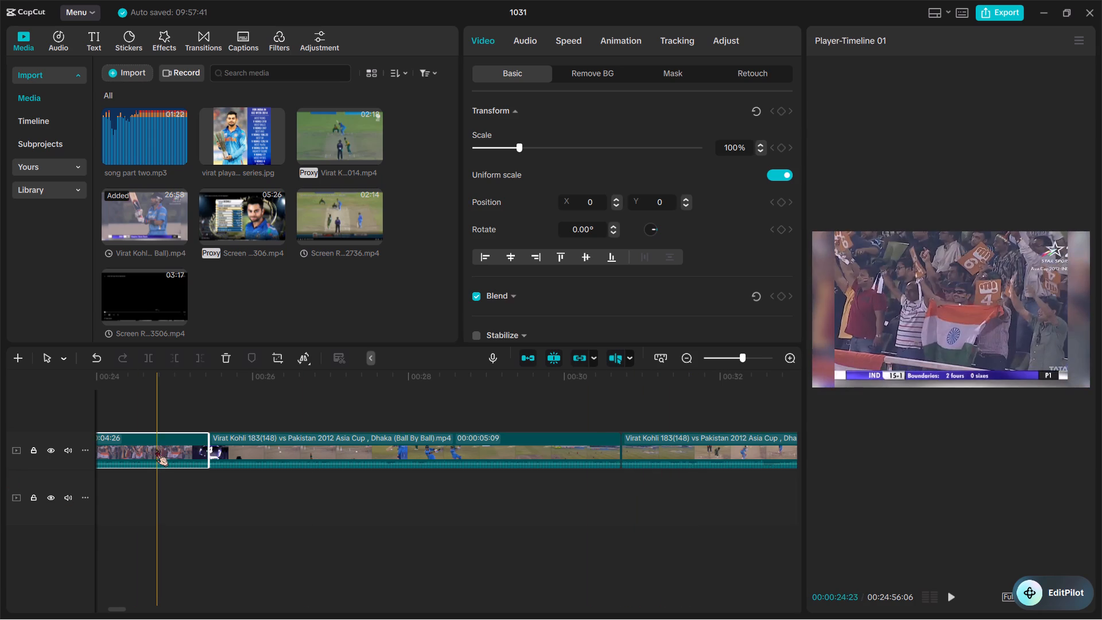
Skim the remaining upper-track match footage up to about 00:16:17, looking for the moment Kohli reaches his century.
scroll(156, 449, "left", 1)
scroll(391, 449, "left", 1)
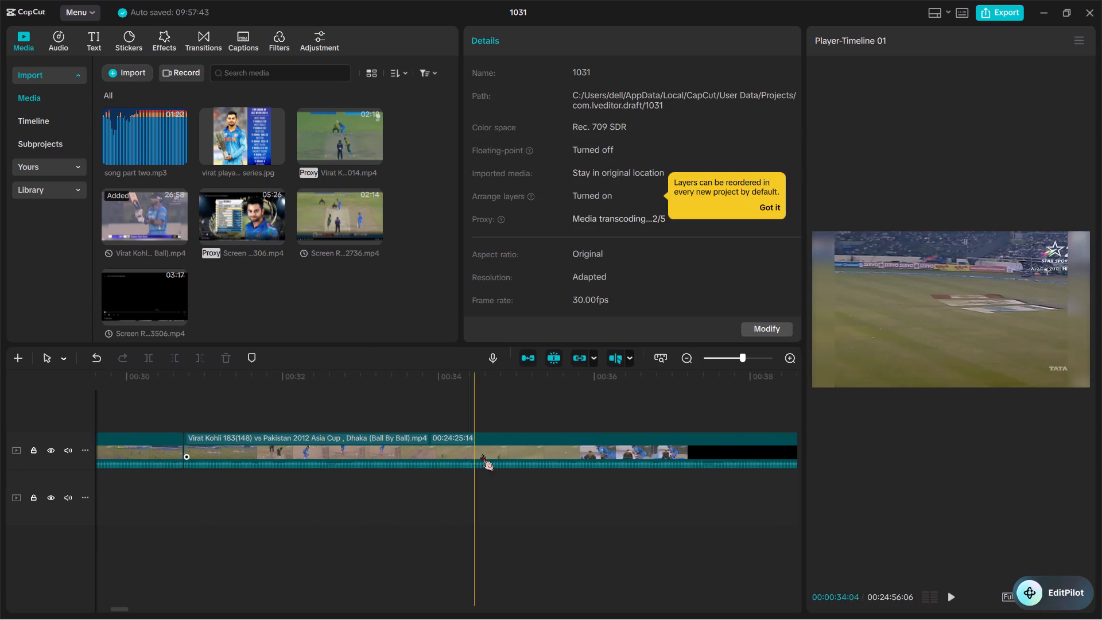
scroll(531, 461, "left", 1)
scroll(647, 464, "left", 1)
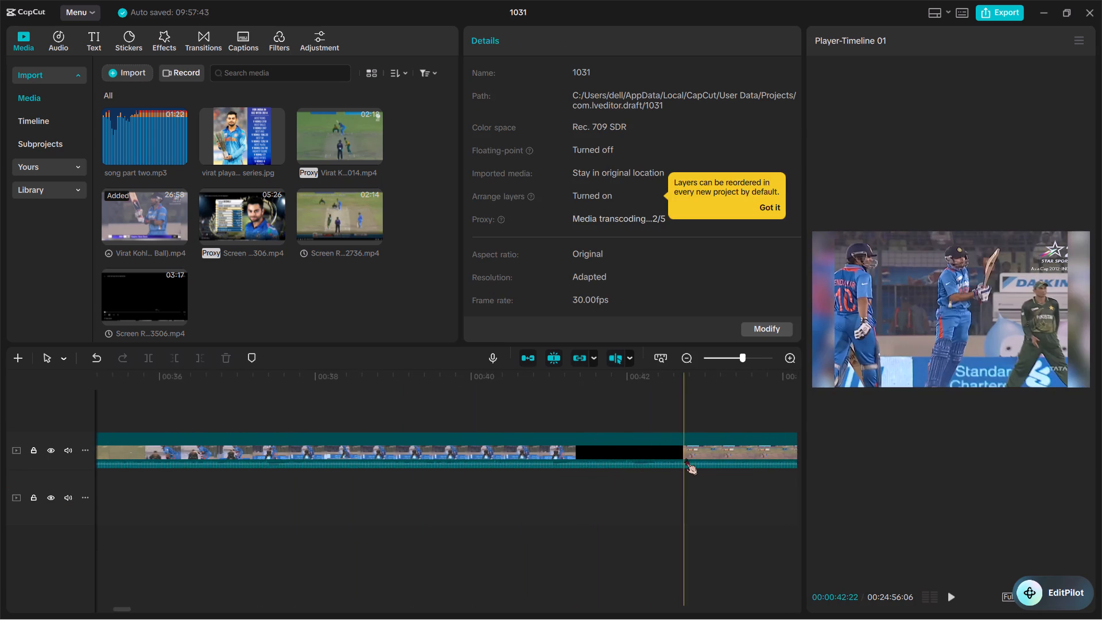
scroll(685, 458, "left", 1)
scroll(754, 449, "left", 2)
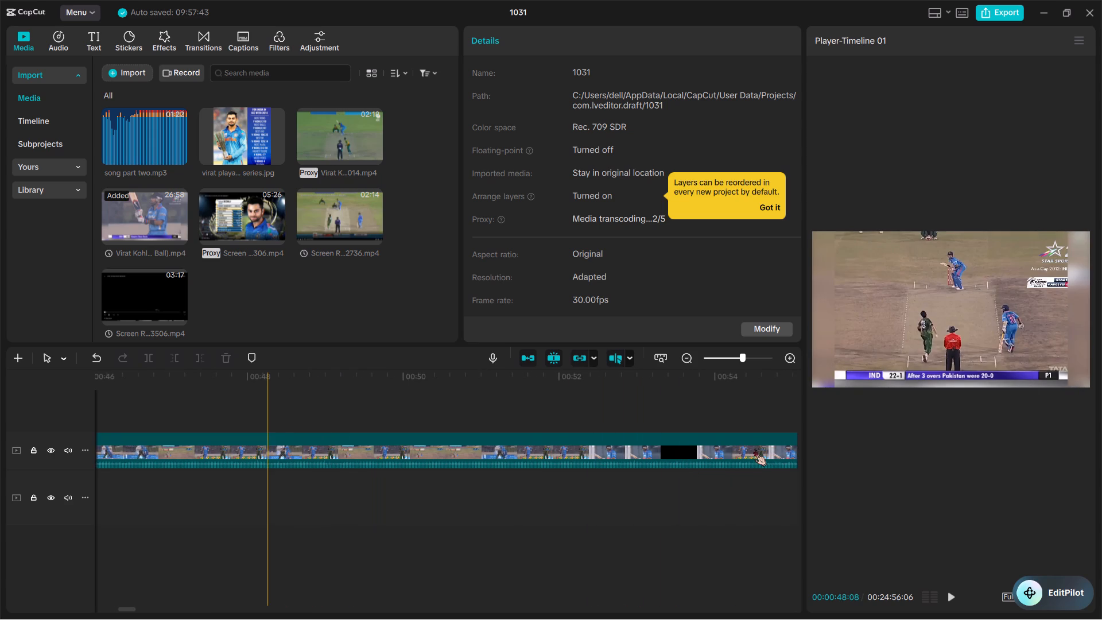
scroll(777, 441, "left", 1)
scroll(701, 429, "left", 2)
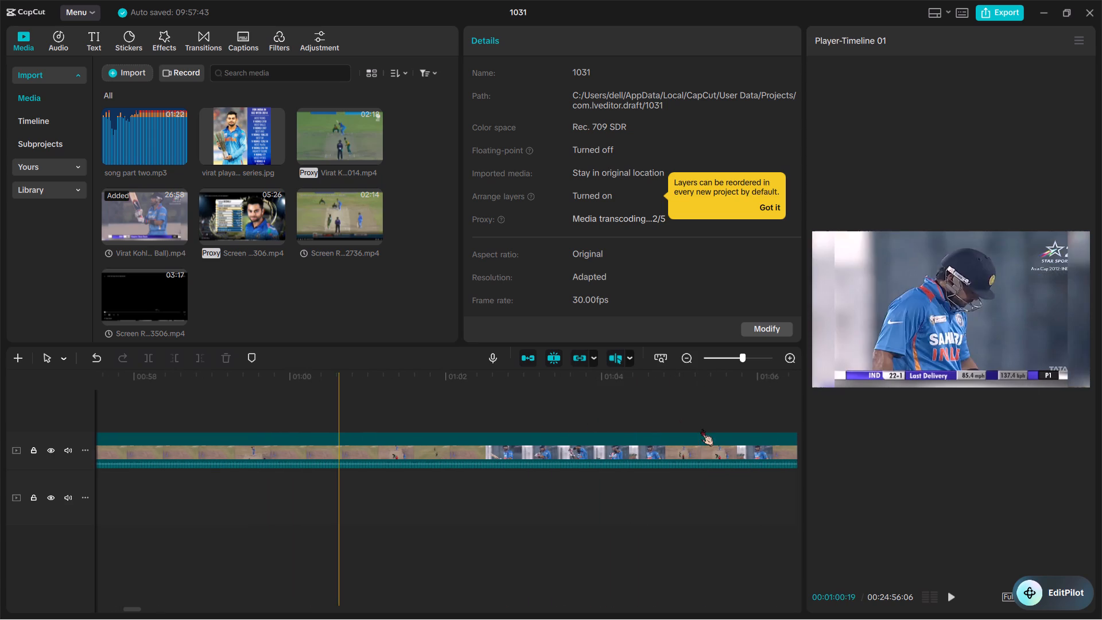
scroll(677, 424, "left", 3)
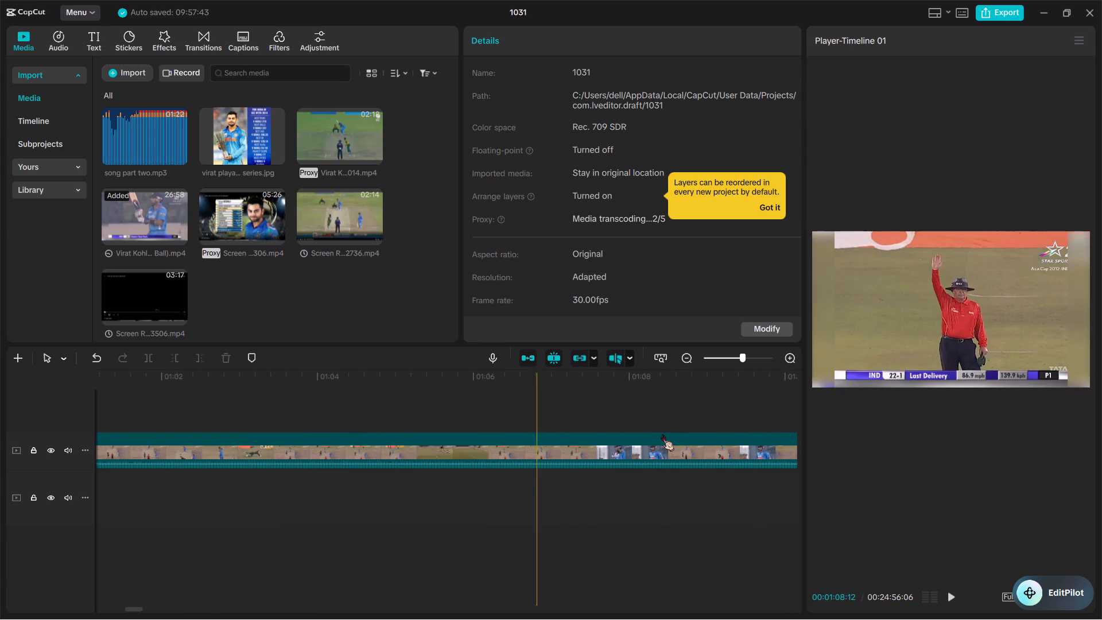
scroll(662, 434, "left", 2)
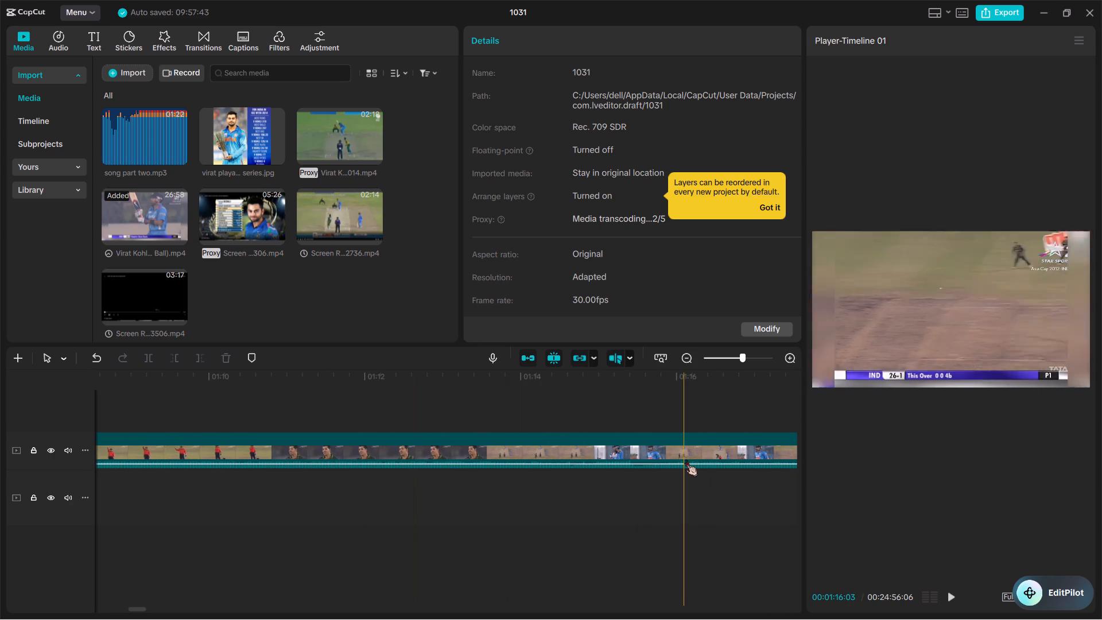
scroll(685, 459, "left", 1)
scroll(685, 459, "down", 17, "ctrl")
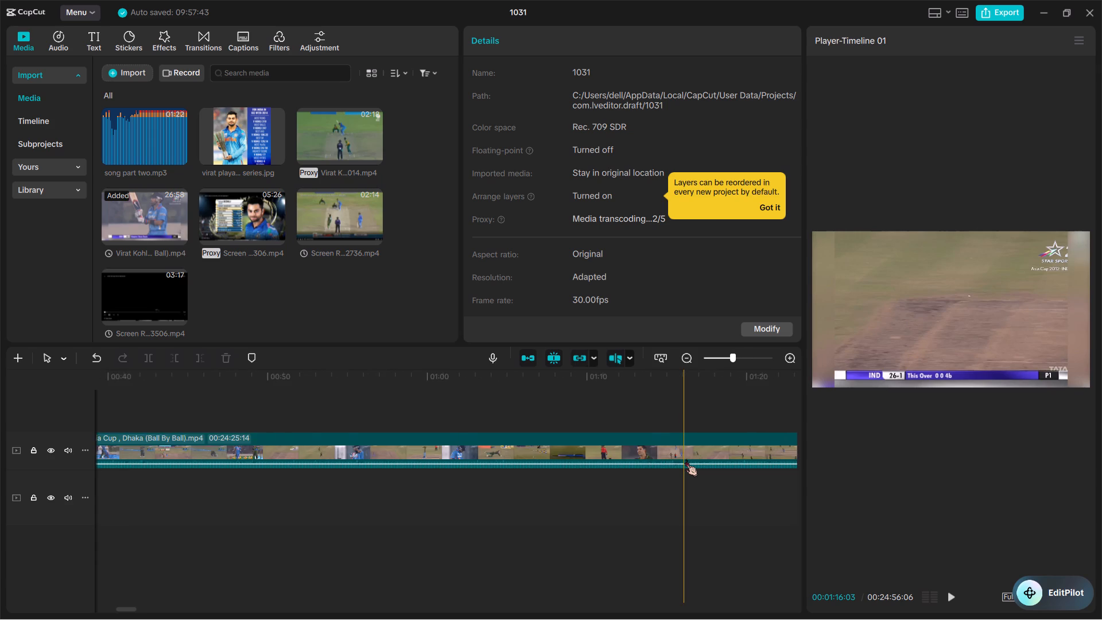
scroll(685, 459, "left", 1)
scroll(685, 459, "down", 11, "ctrl")
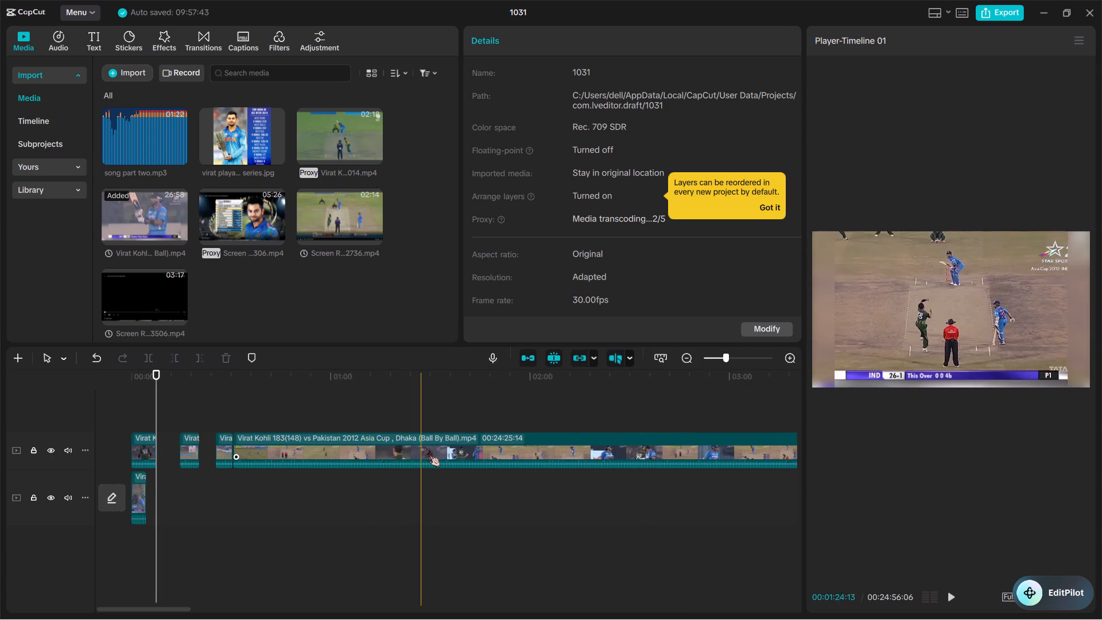
scroll(604, 455, "left", 2)
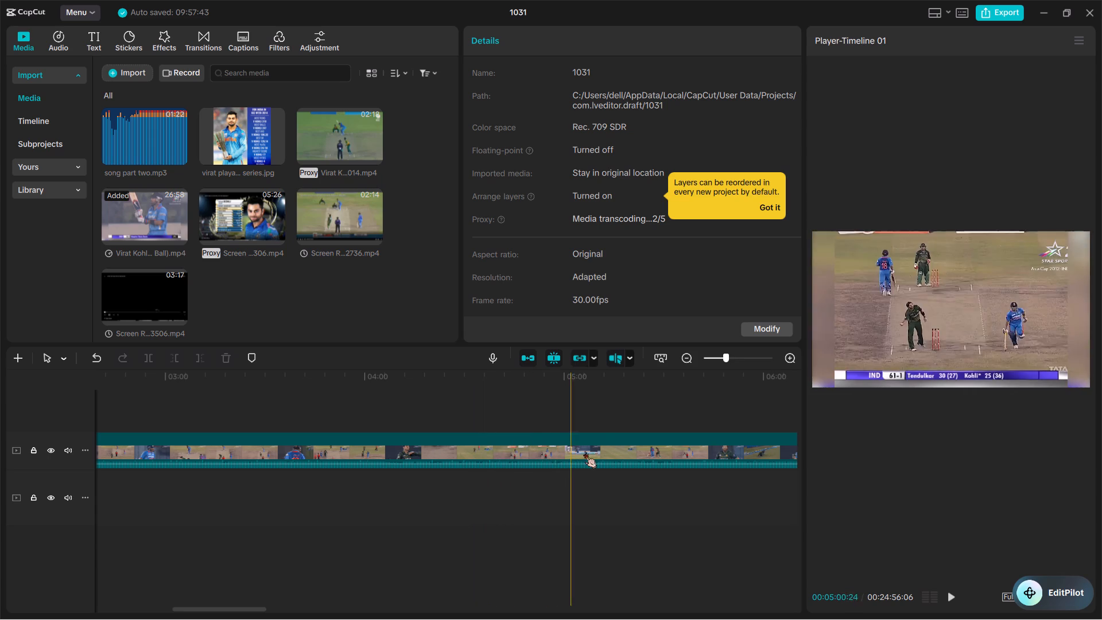
scroll(650, 456, "left", 1)
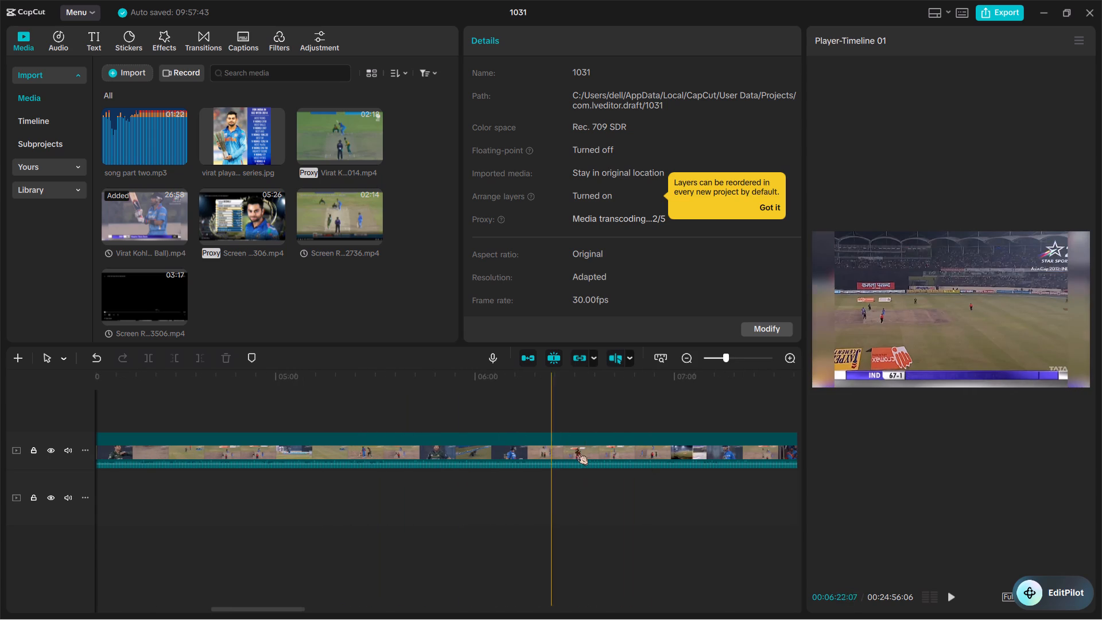
scroll(691, 458, "left", 2)
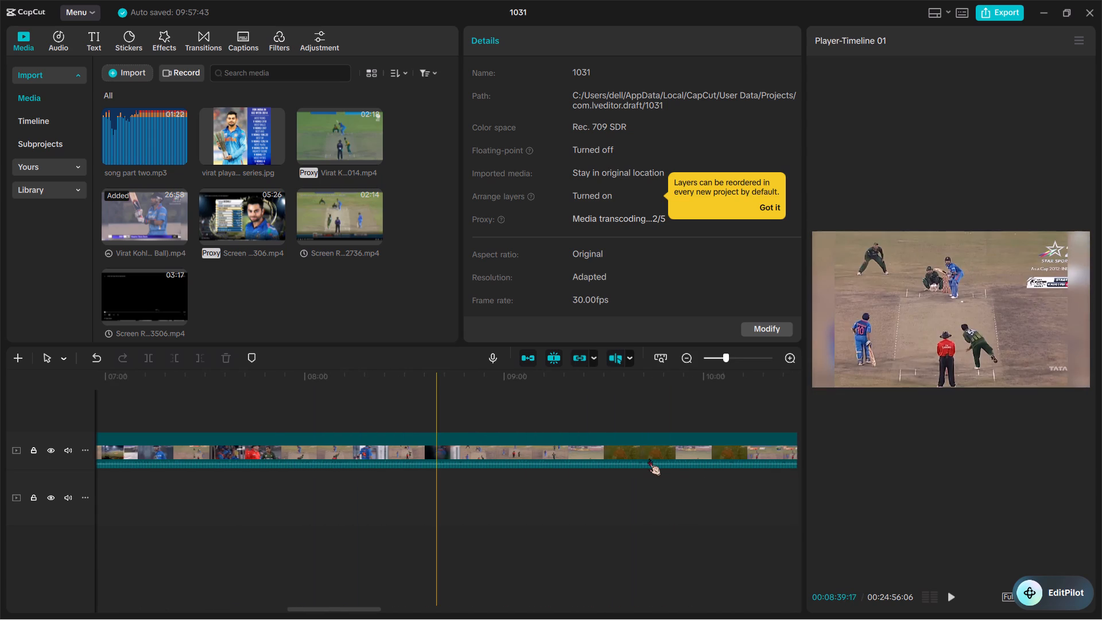
scroll(649, 459, "left", 2)
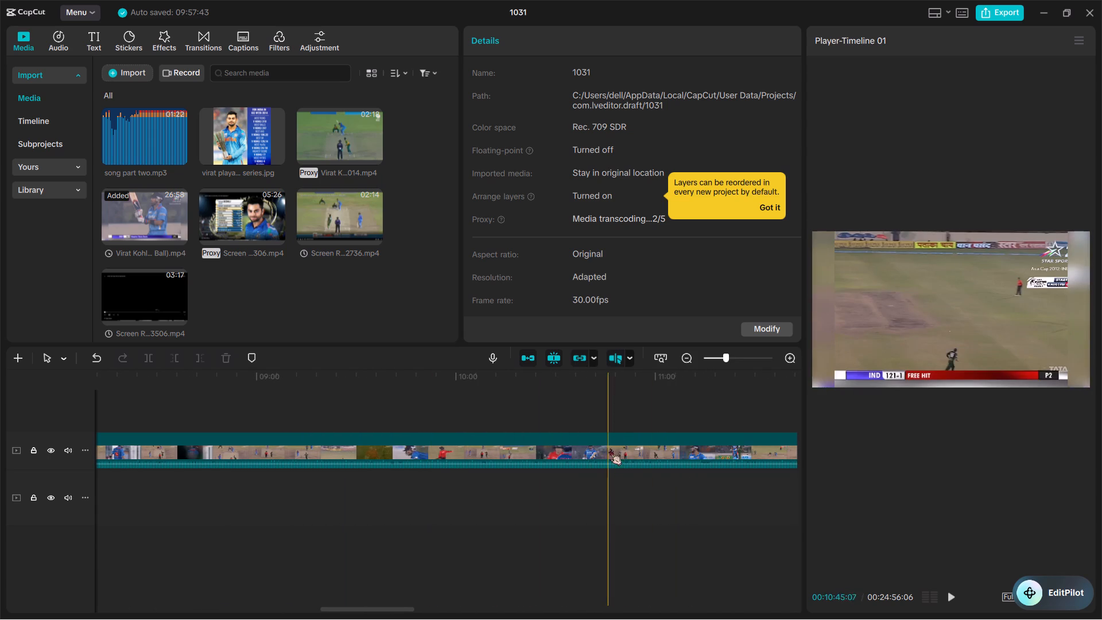
scroll(759, 460, "left", 1)
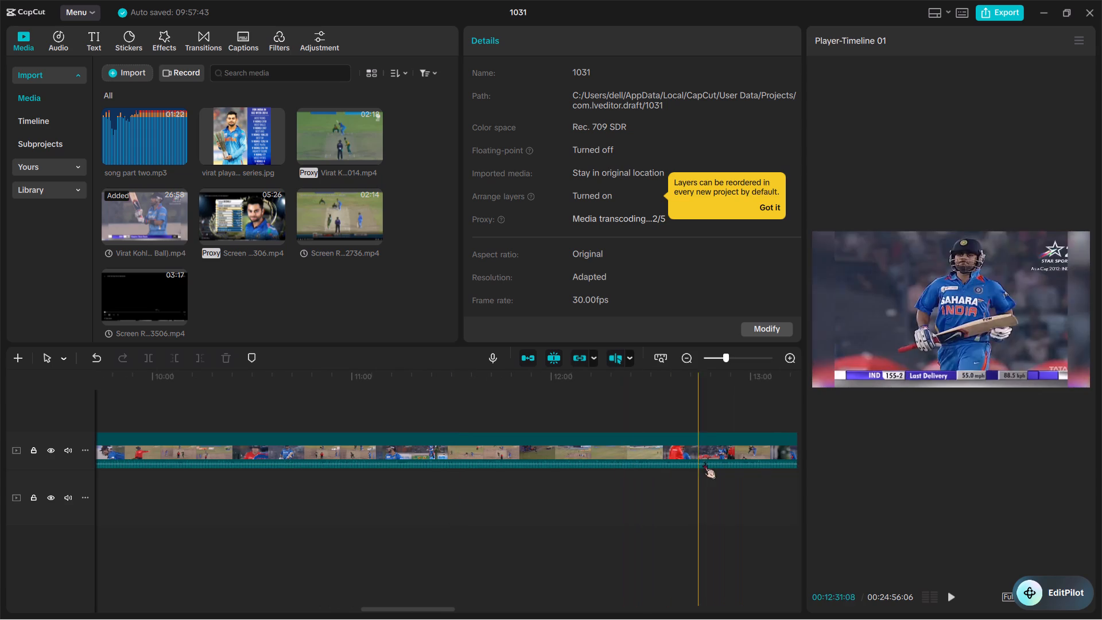
scroll(709, 465, "left", 2)
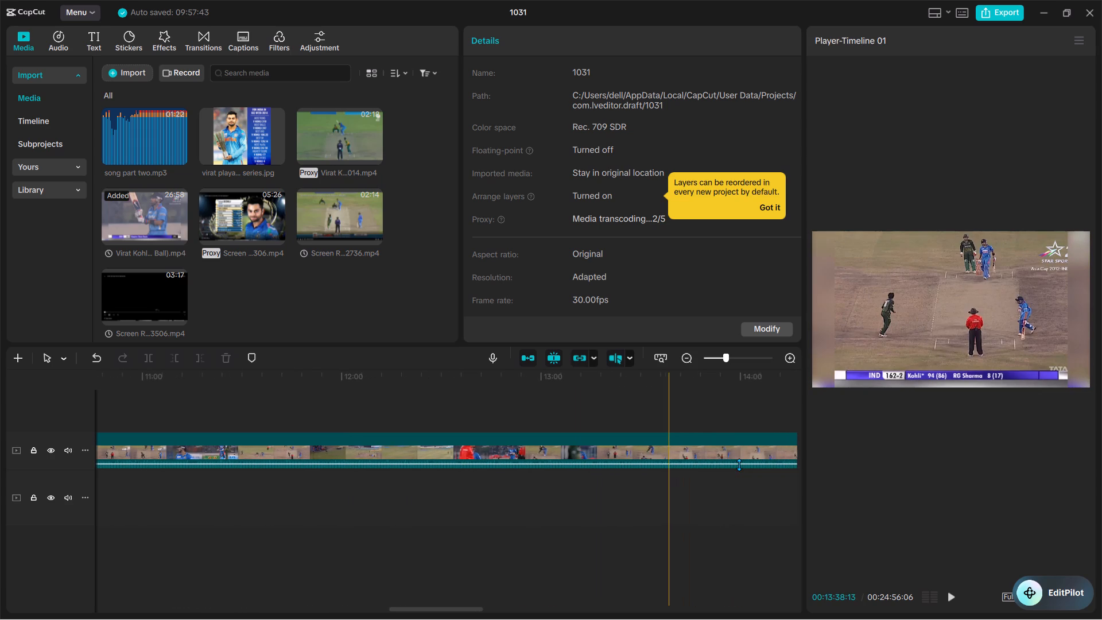
scroll(763, 462, "left", 1)
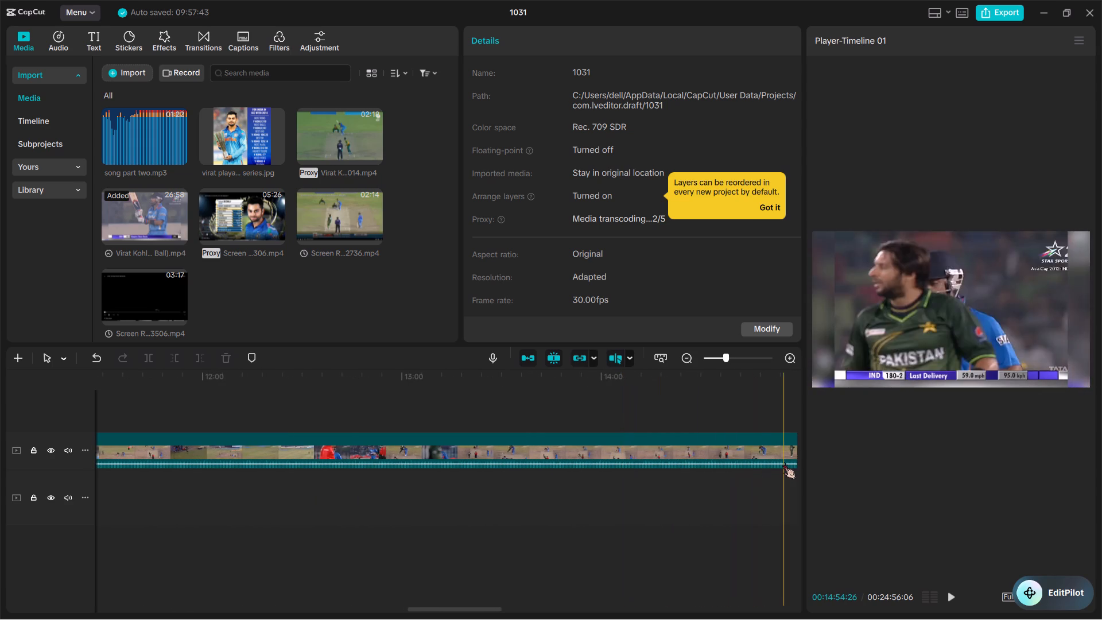
scroll(783, 462, "left", 2)
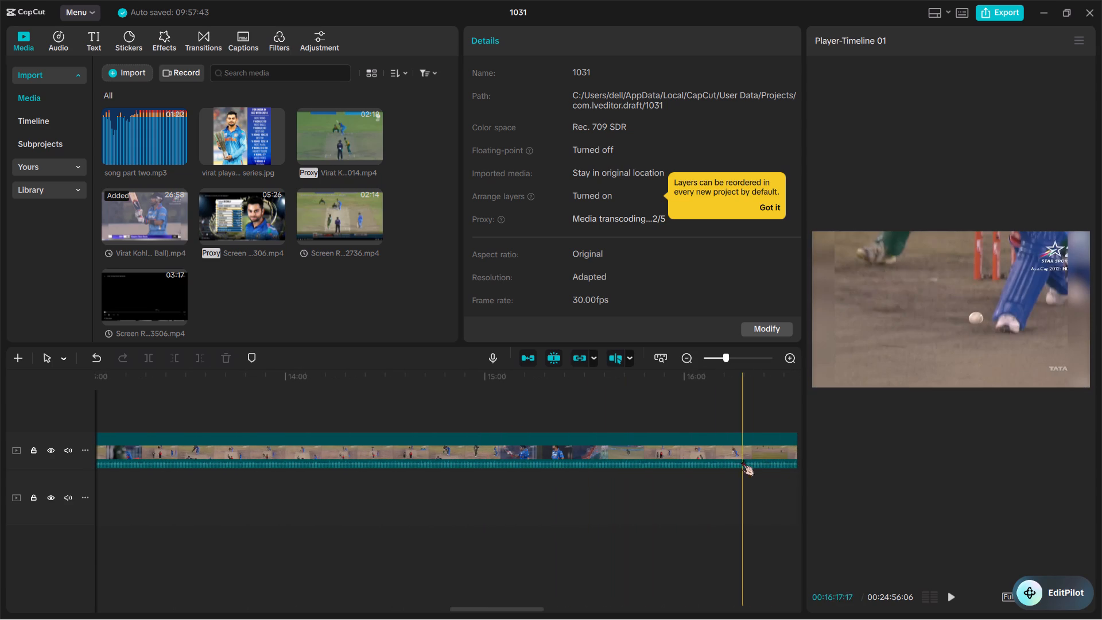
Split the upper-track match footage at 00:14:55:23, just before Kohli's hundredth run, and delete the long piece before the cut.
scroll(502, 454, "up", 13, "ctrl")
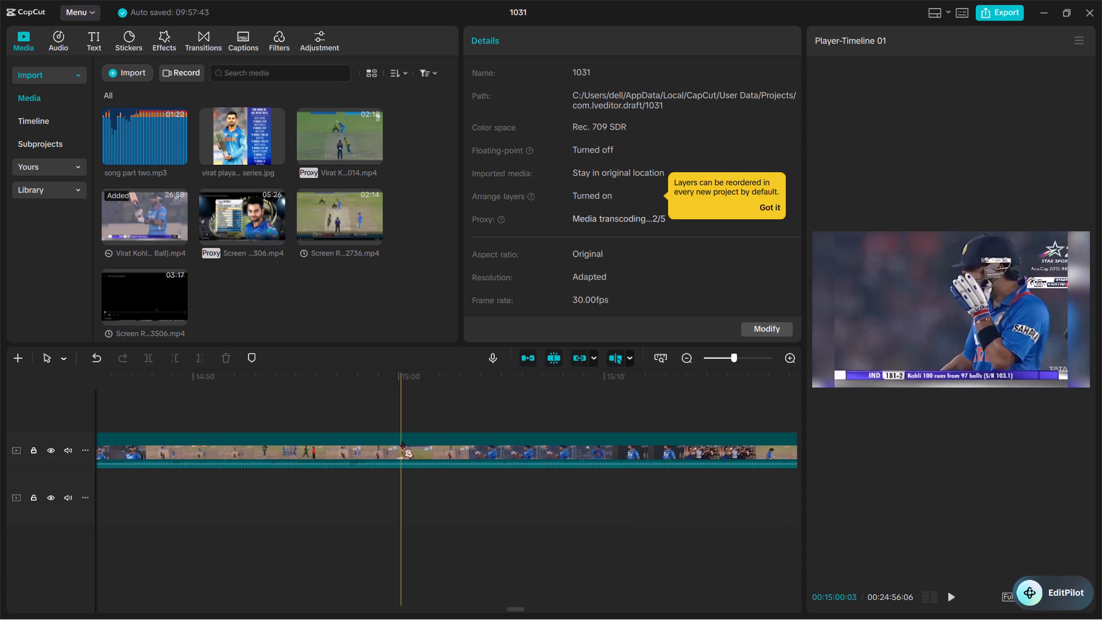
scroll(311, 439, "right", 1)
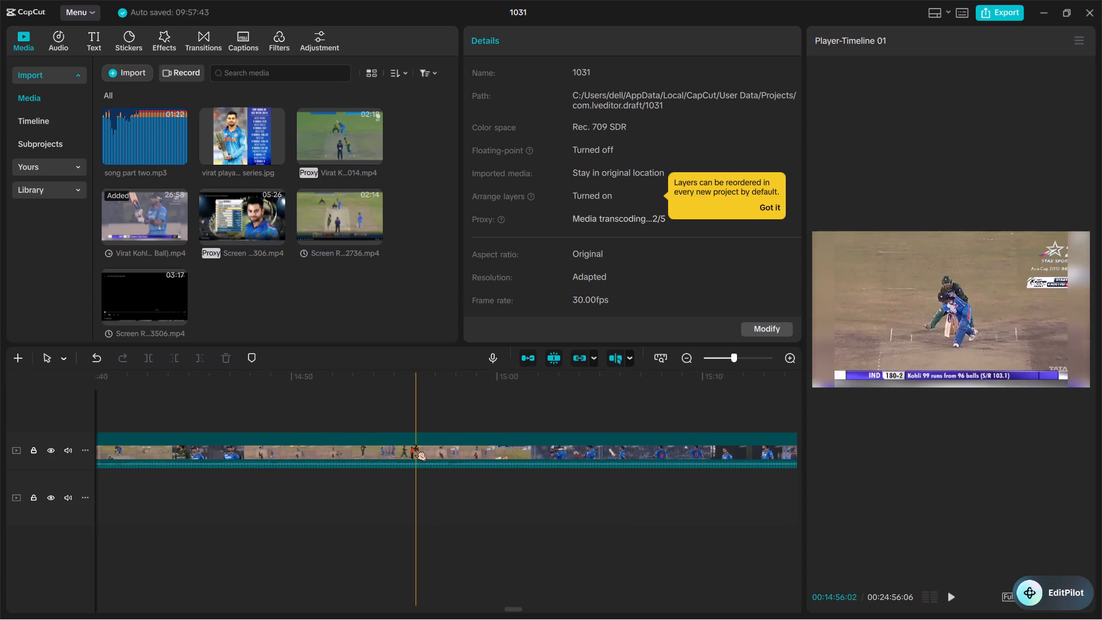
key("ctrl+b")
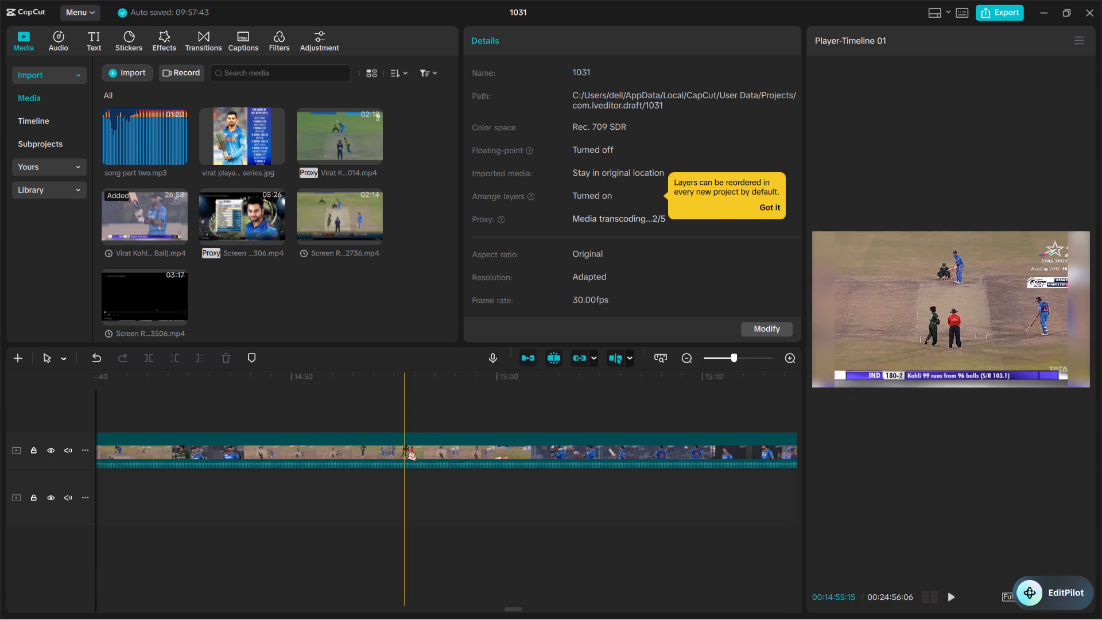
left_click(390, 454)
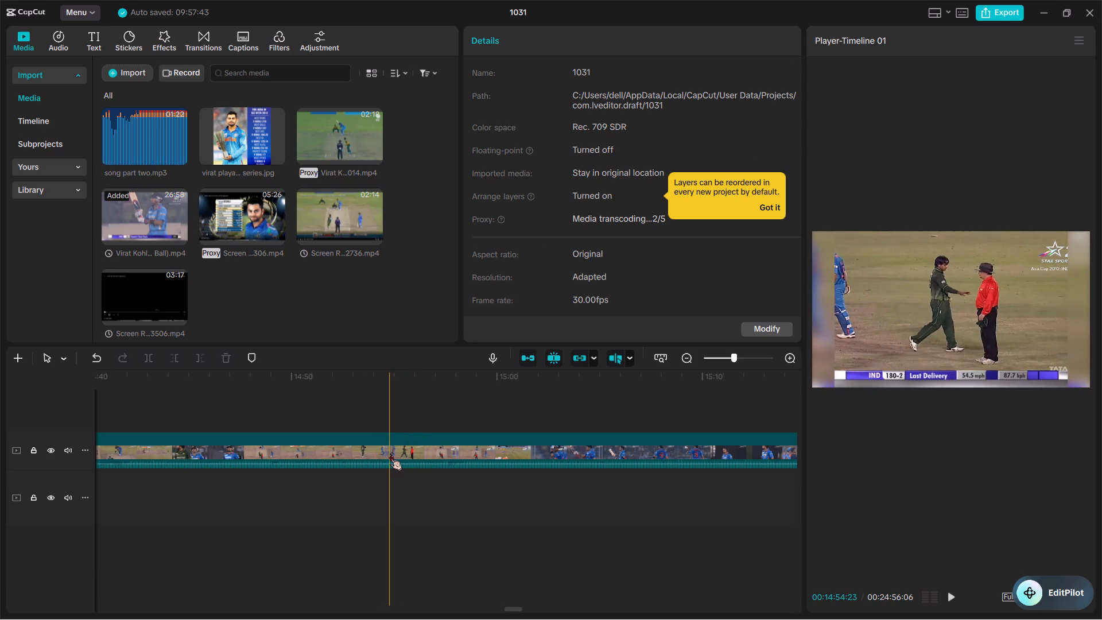
key("ctrl+b")
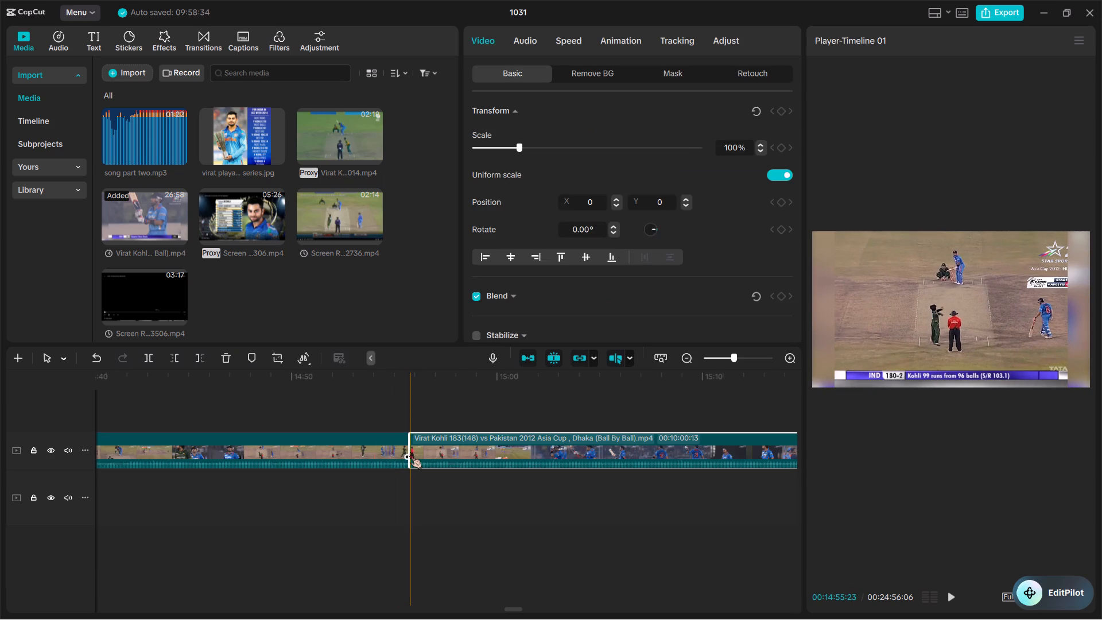
left_click(382, 452)
key("BackSpace")
Split the remaining match footage at 00:15:22:17, on the waving Indian flag after Kohli's century celebration.
left_click(430, 450)
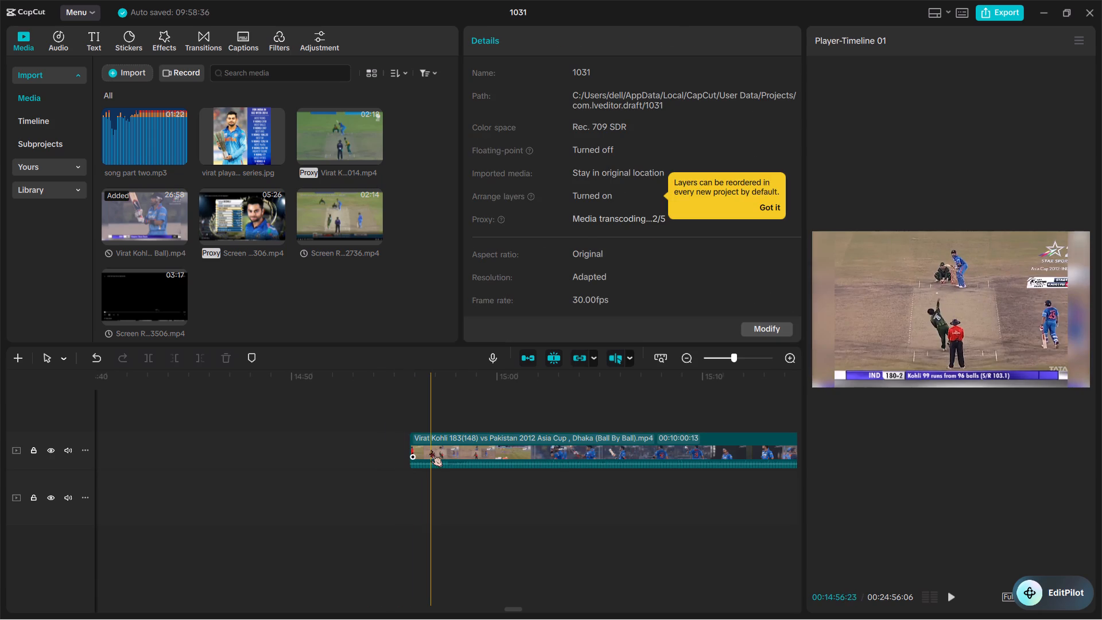
scroll(430, 450, "left", 1)
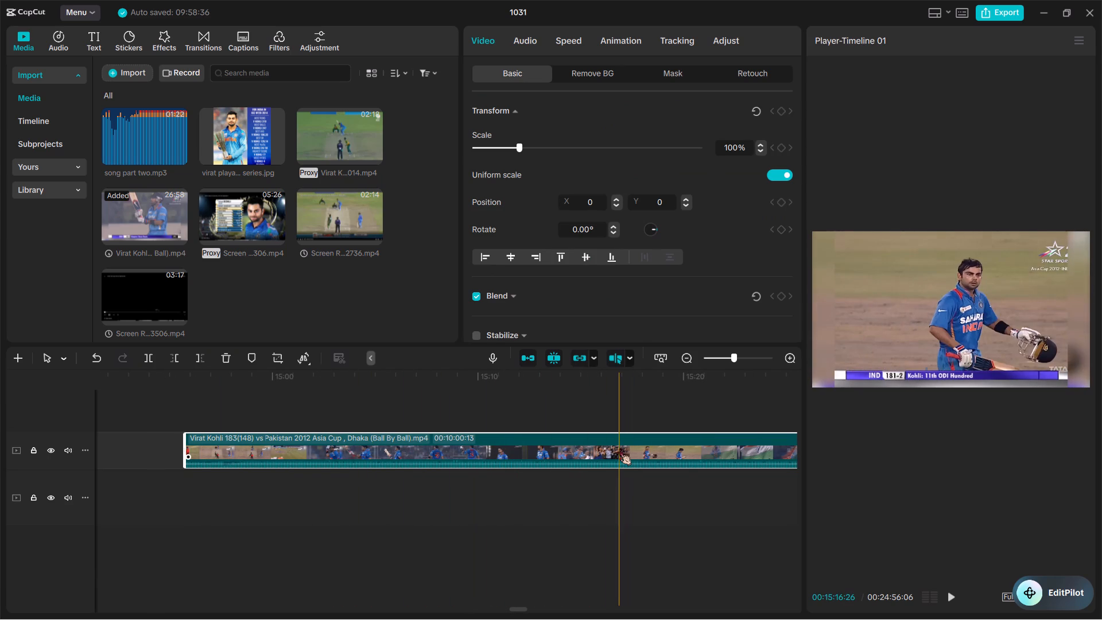
scroll(619, 448, "left", 1)
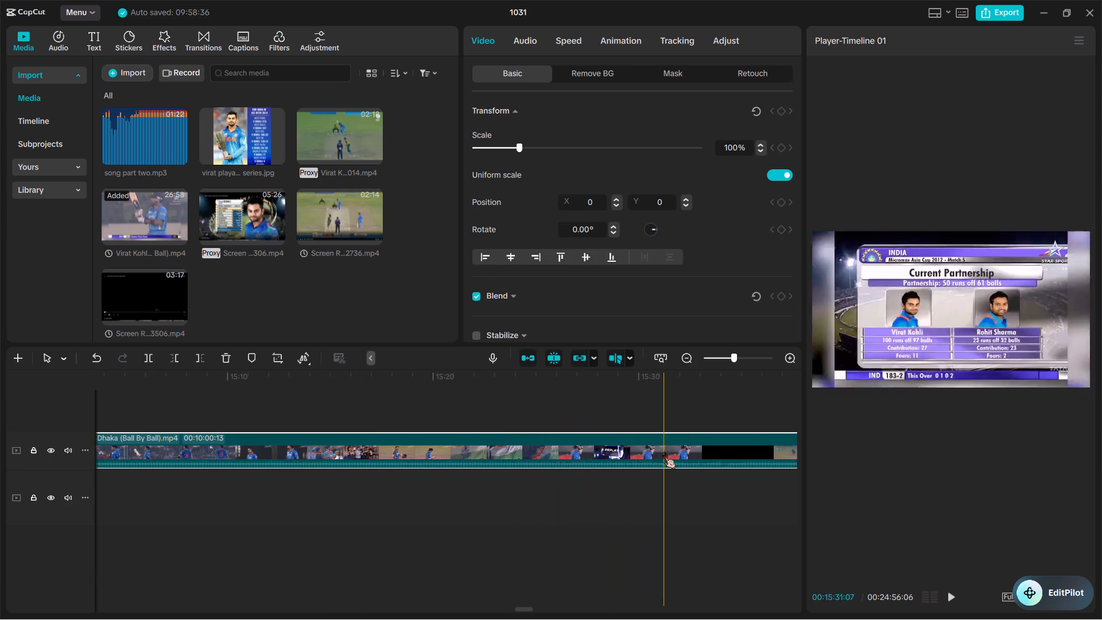
scroll(663, 452, "left", 1)
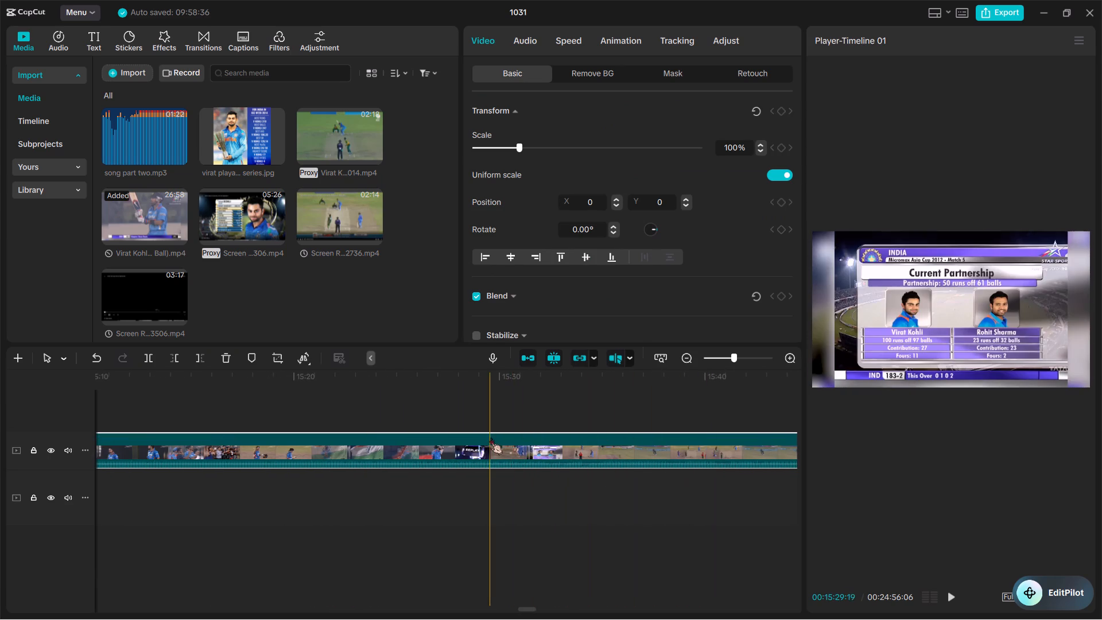
scroll(490, 437, "right", 1)
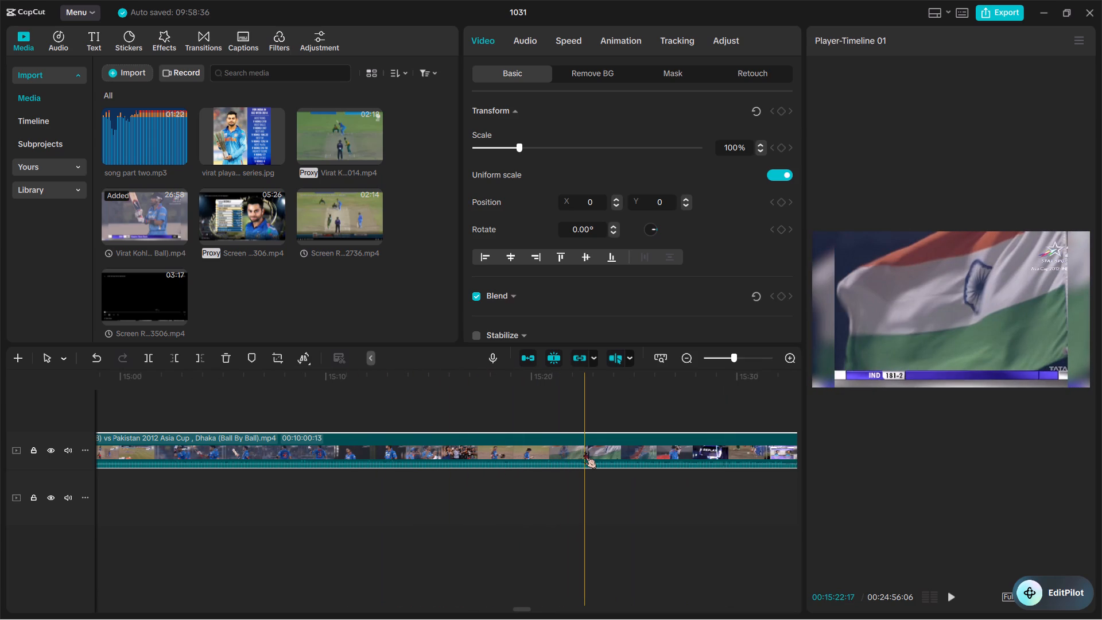
key("ctrl+b")
Skim the match footage after the 00:15:22:17 cut to its end, examining Kohli's later shots, dismissal and walk-off for moments to keep.
scroll(584, 452, "left", 2)
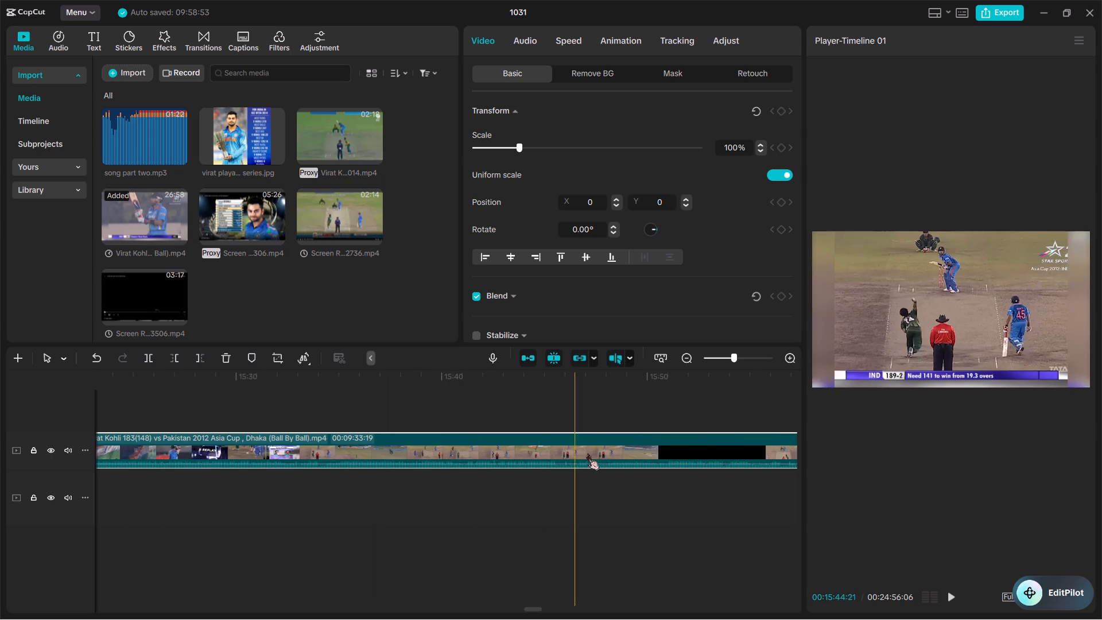
scroll(598, 456, "left", 2)
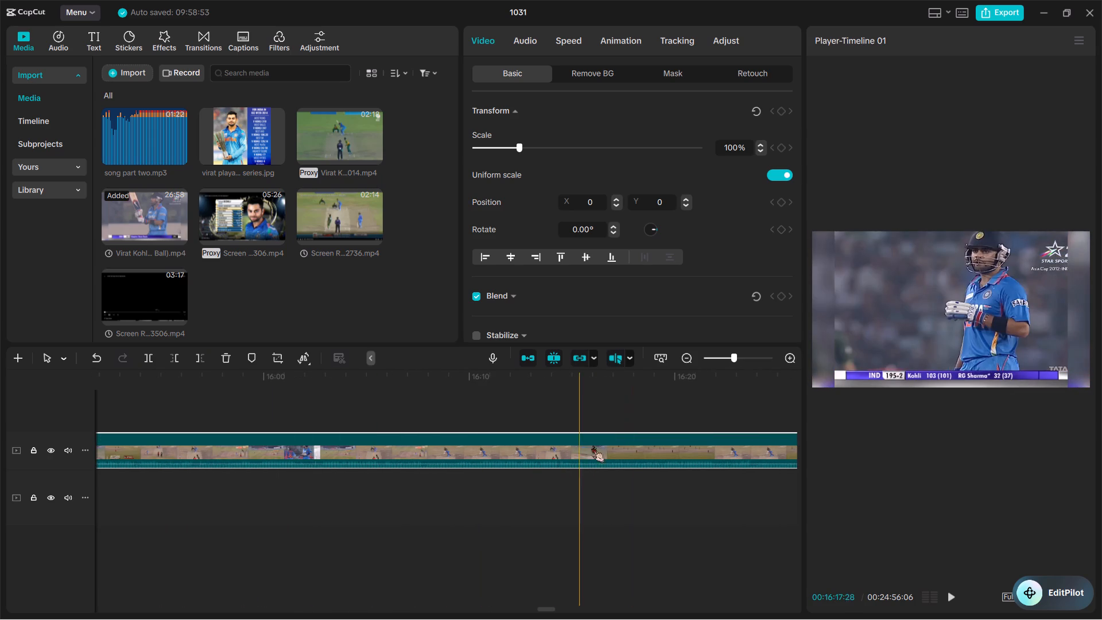
scroll(619, 450, "left", 2)
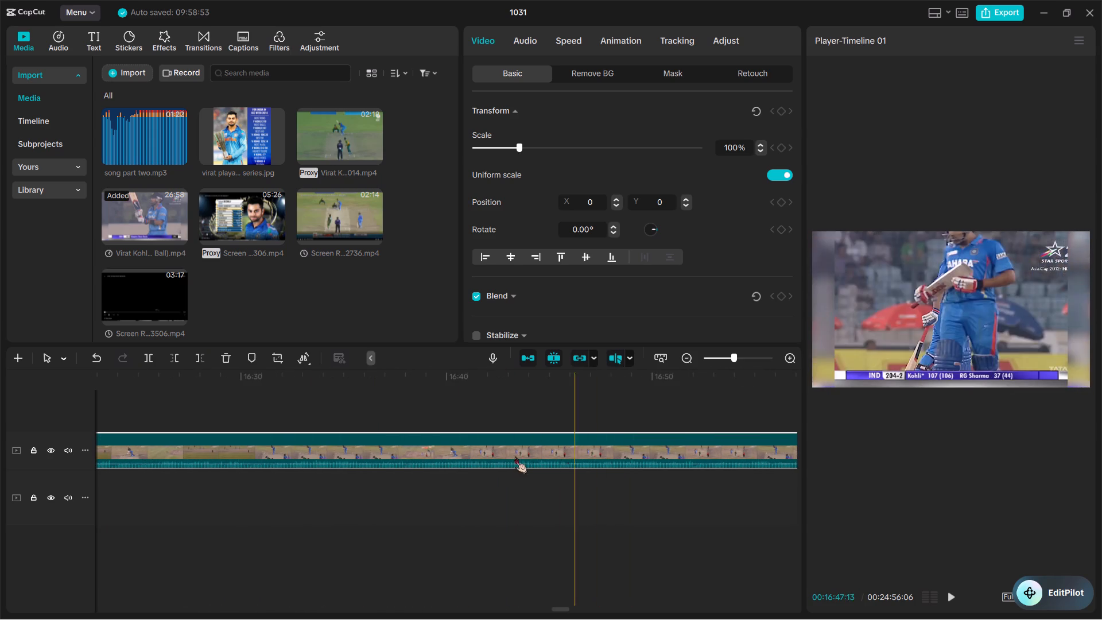
scroll(638, 464, "left", 3)
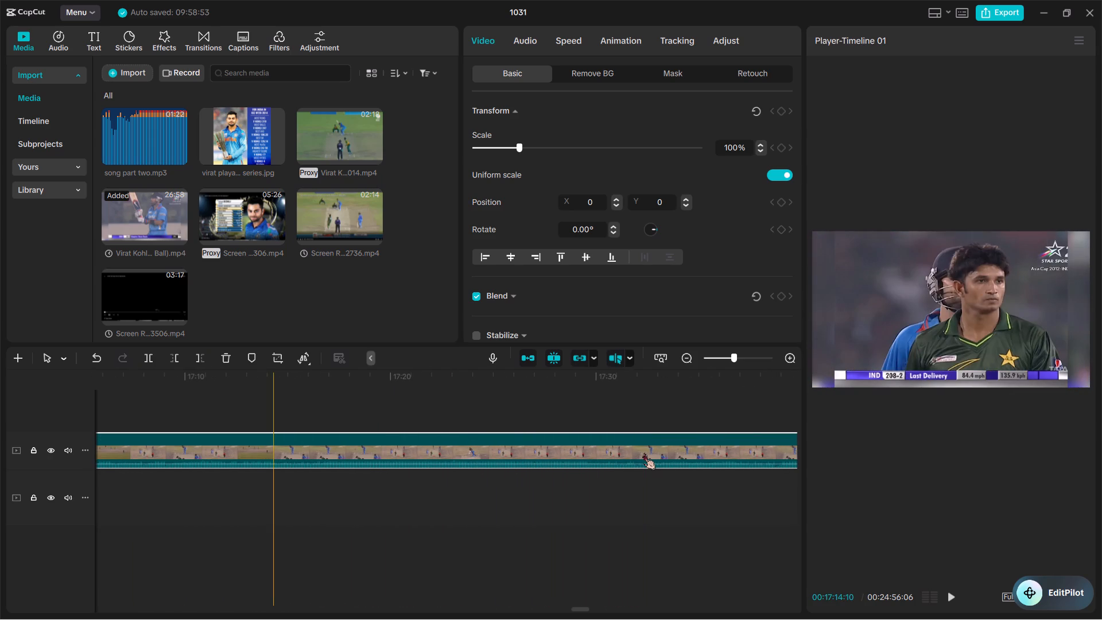
scroll(658, 448, "left", 1)
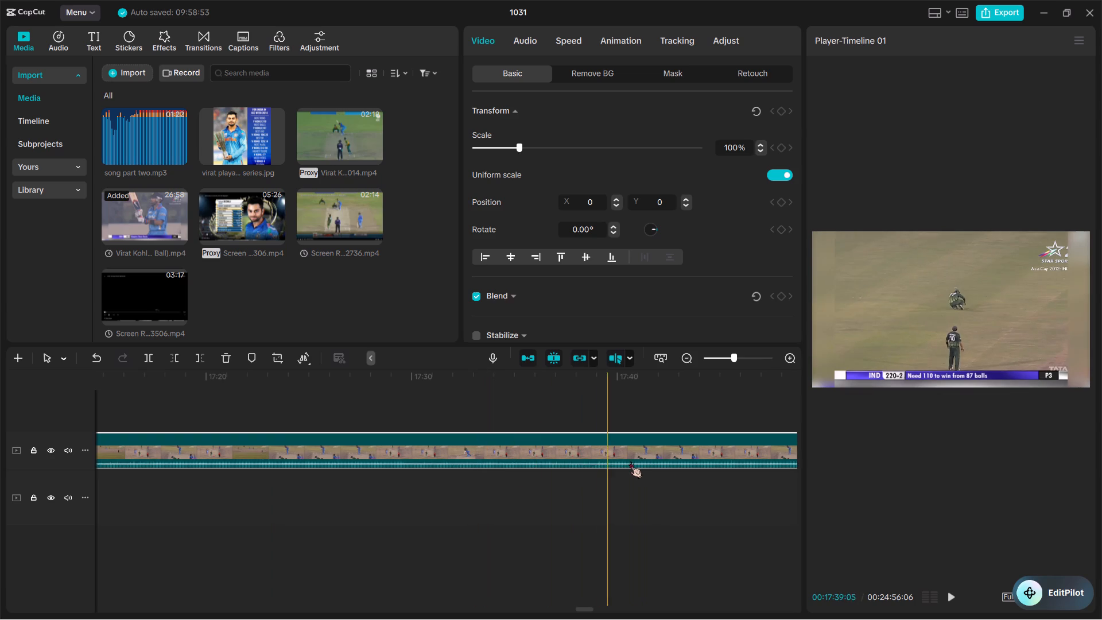
scroll(634, 462, "left", 2)
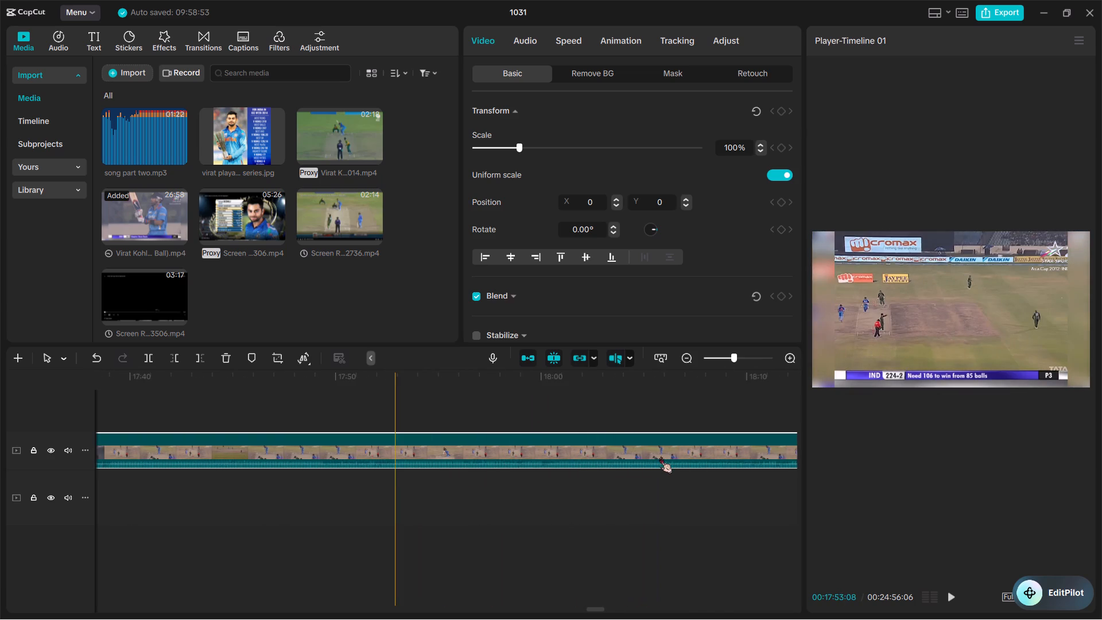
scroll(677, 451, "left", 2)
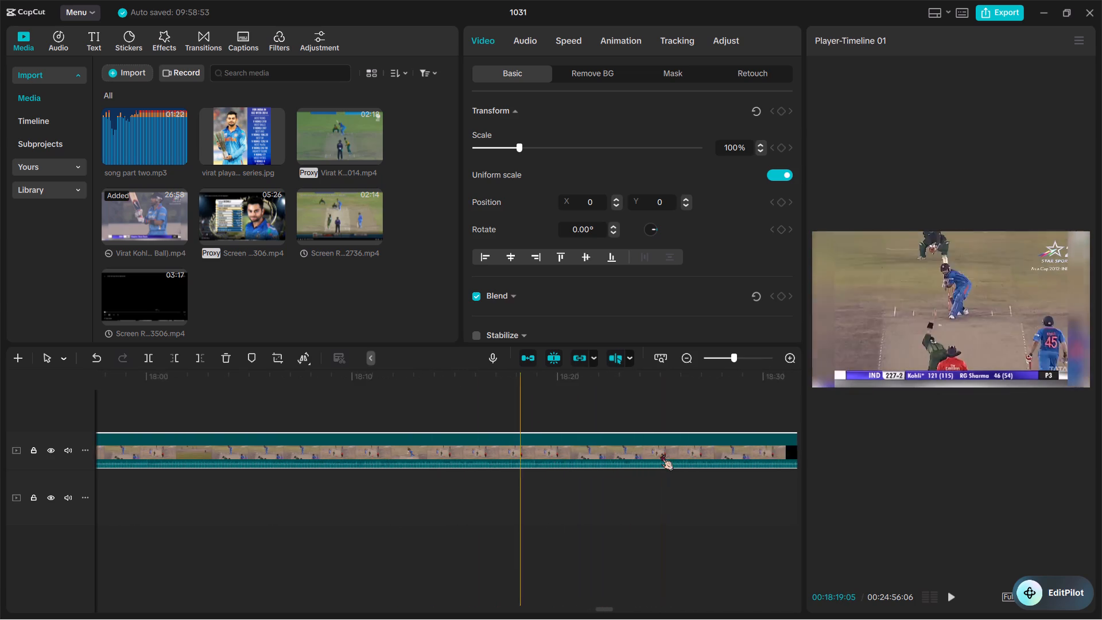
scroll(661, 454, "left", 1)
scroll(712, 464, "left", 1)
scroll(712, 464, "down", 5, "ctrl")
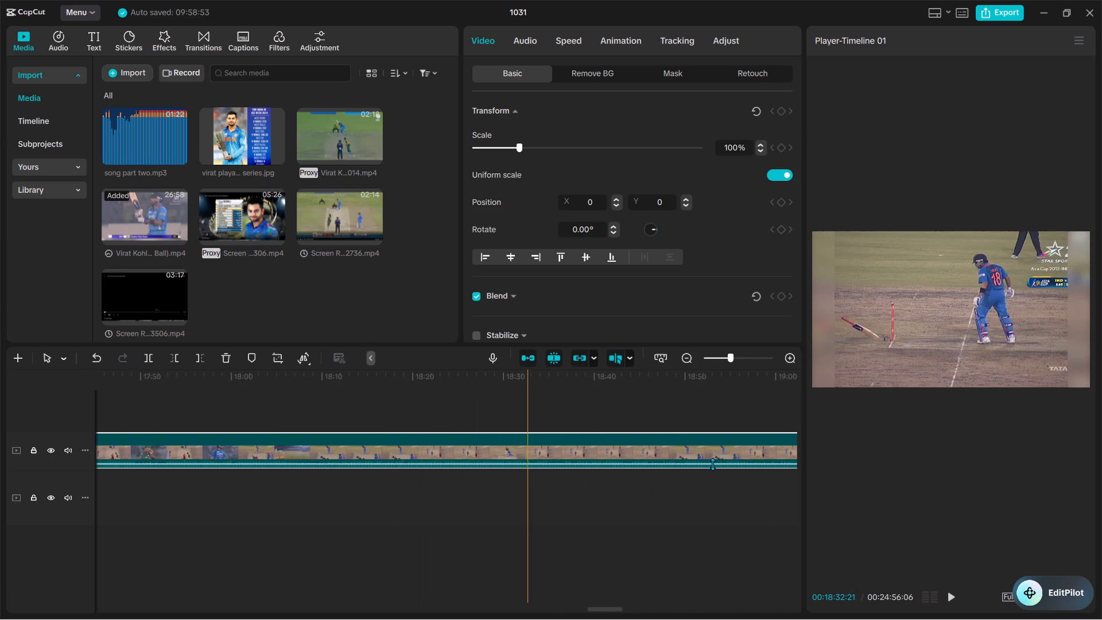
scroll(725, 464, "left", 2)
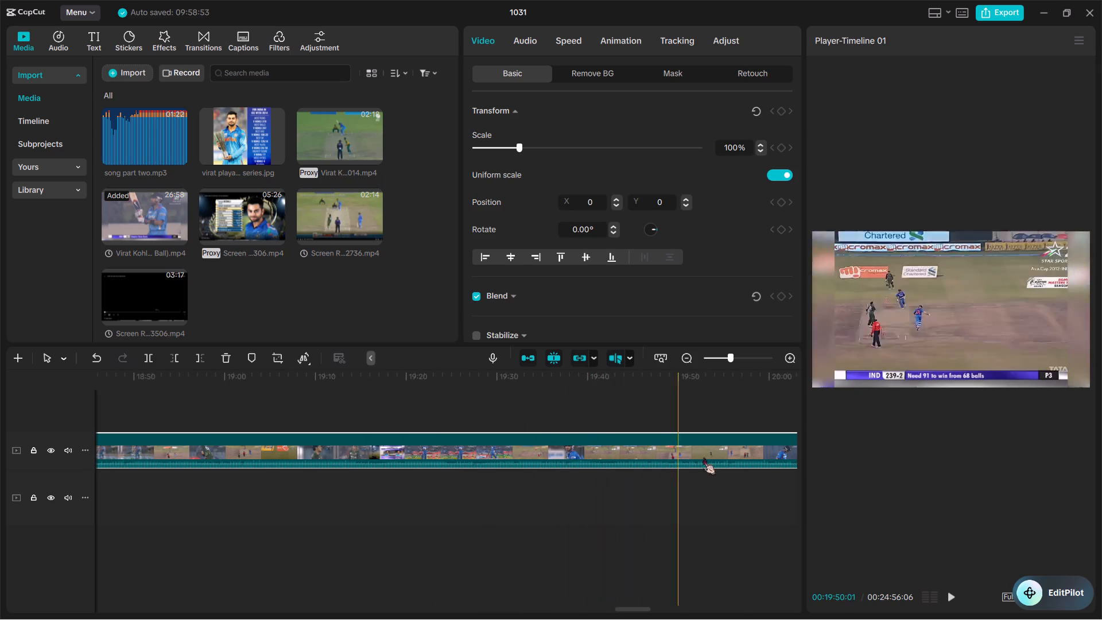
scroll(723, 462, "left", 2)
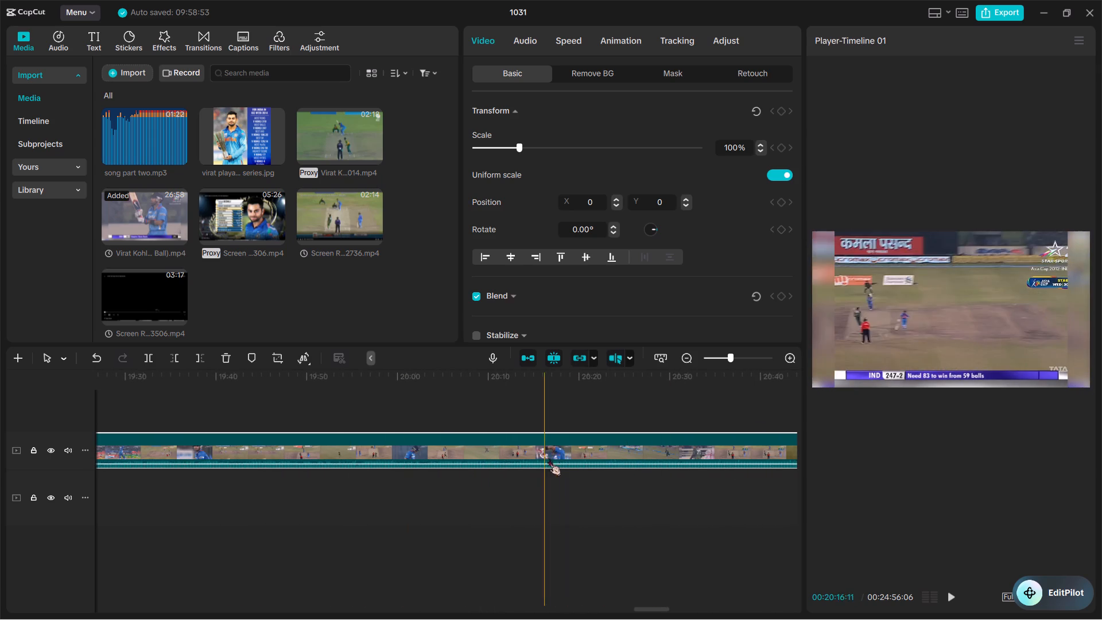
scroll(716, 464, "left", 1)
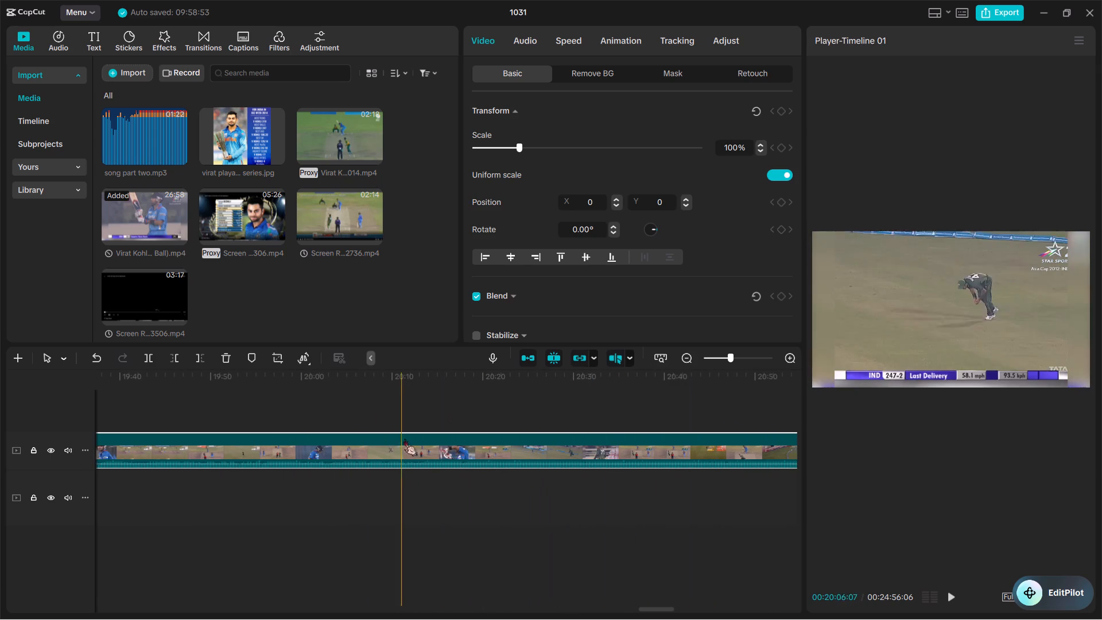
scroll(509, 453, "right", 1)
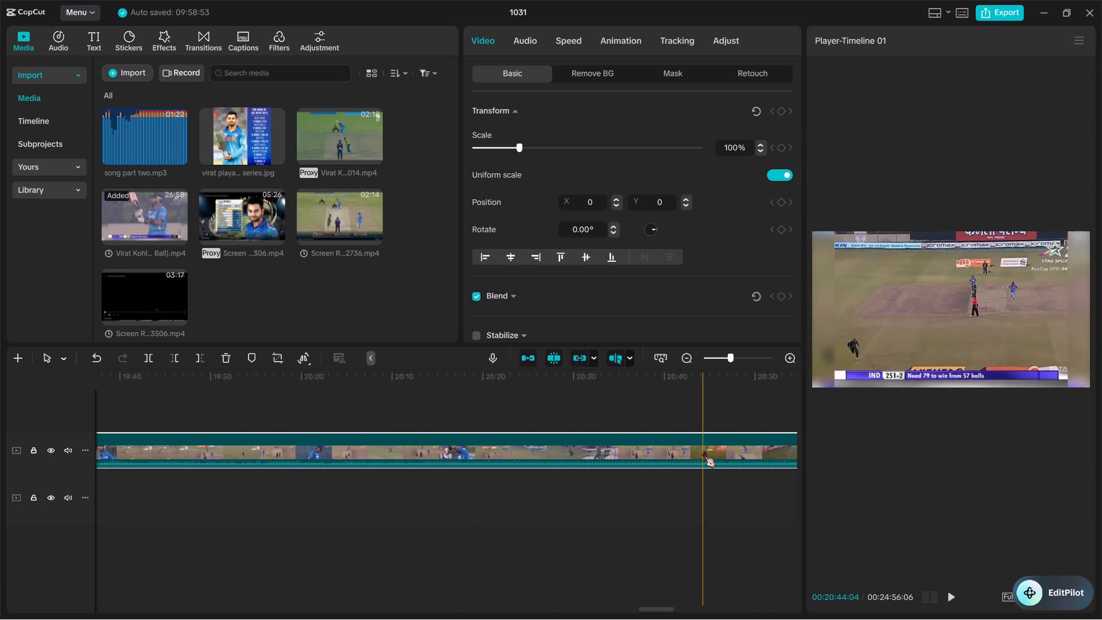
scroll(703, 451, "left", 1)
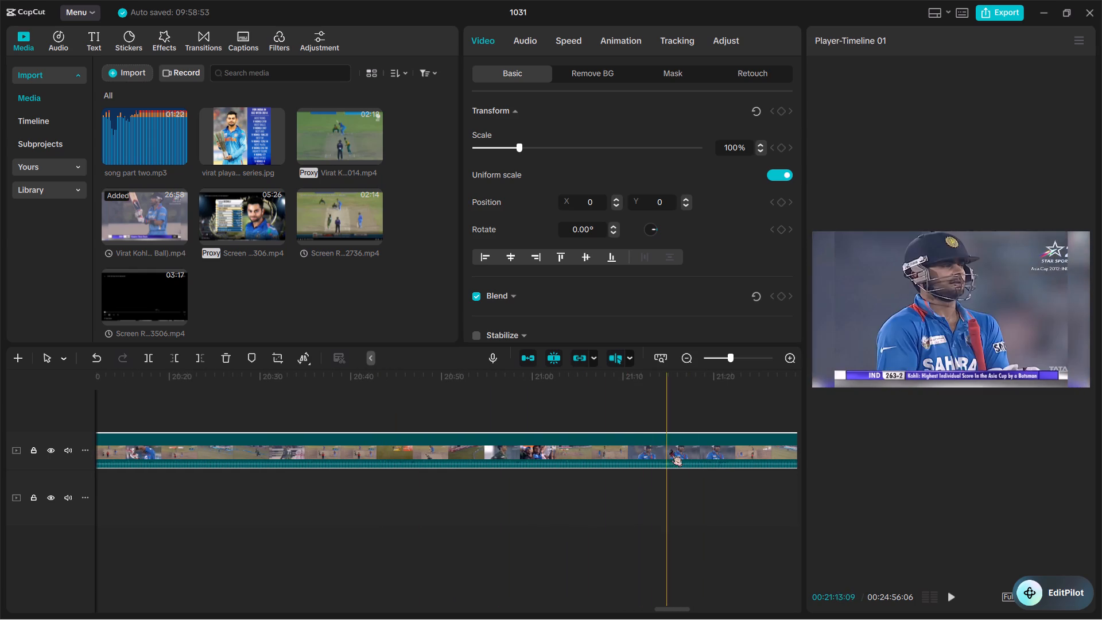
scroll(722, 447, "left", 1)
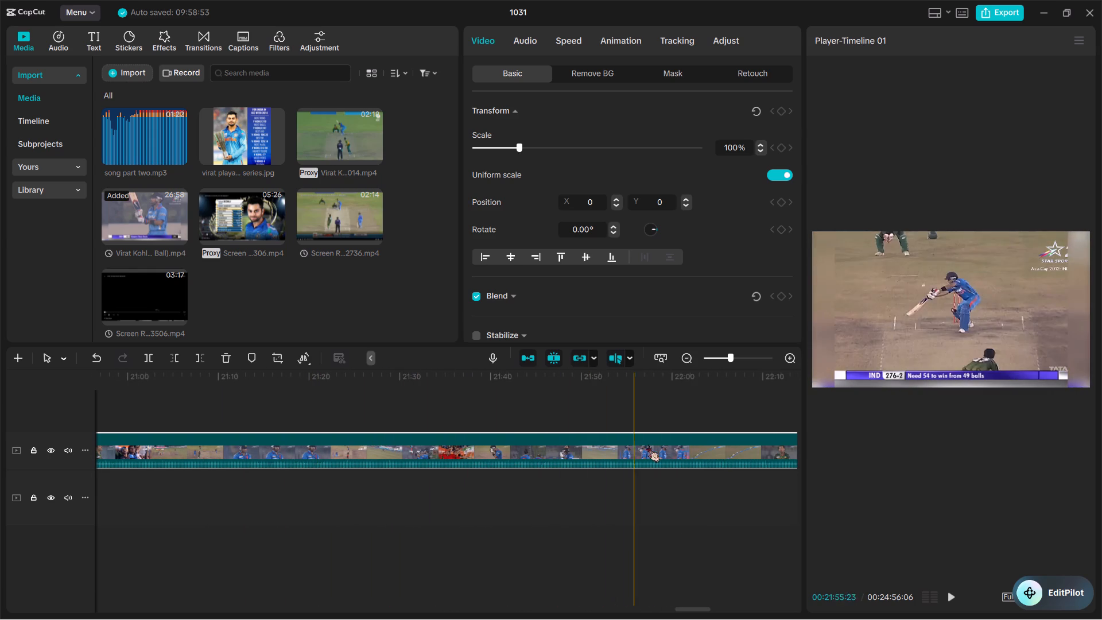
scroll(732, 449, "left", 1)
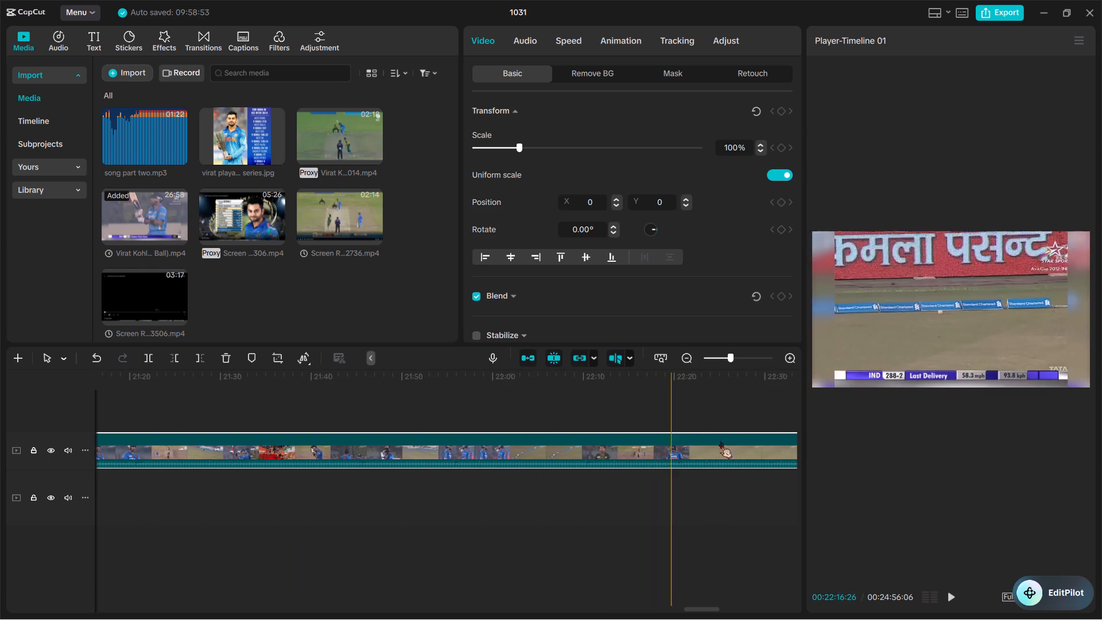
scroll(743, 436, "left", 1)
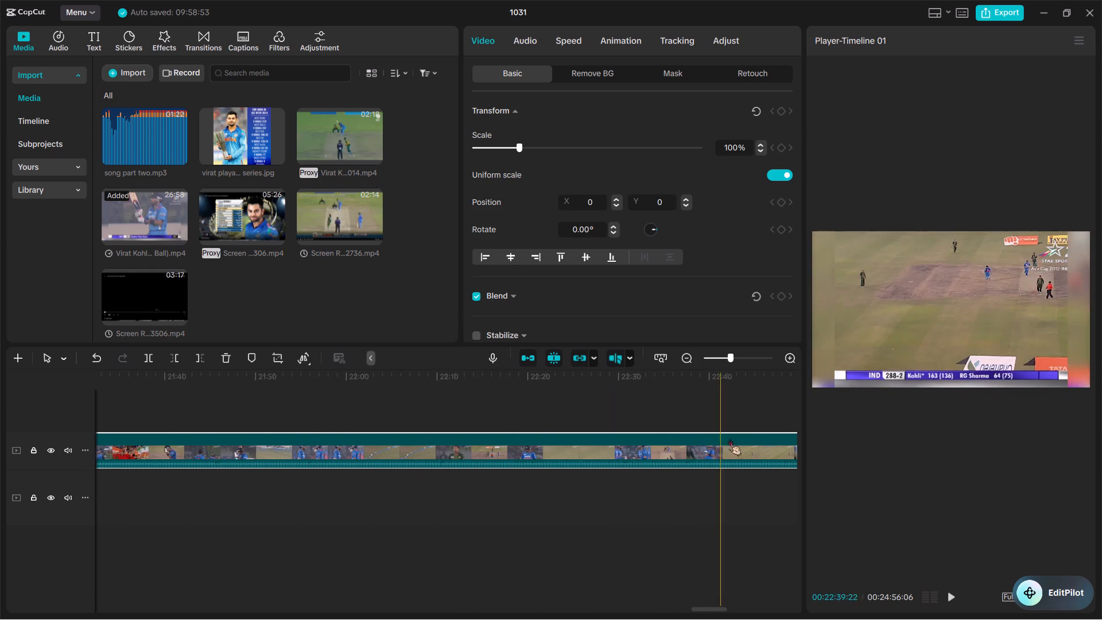
scroll(743, 439, "left", 2)
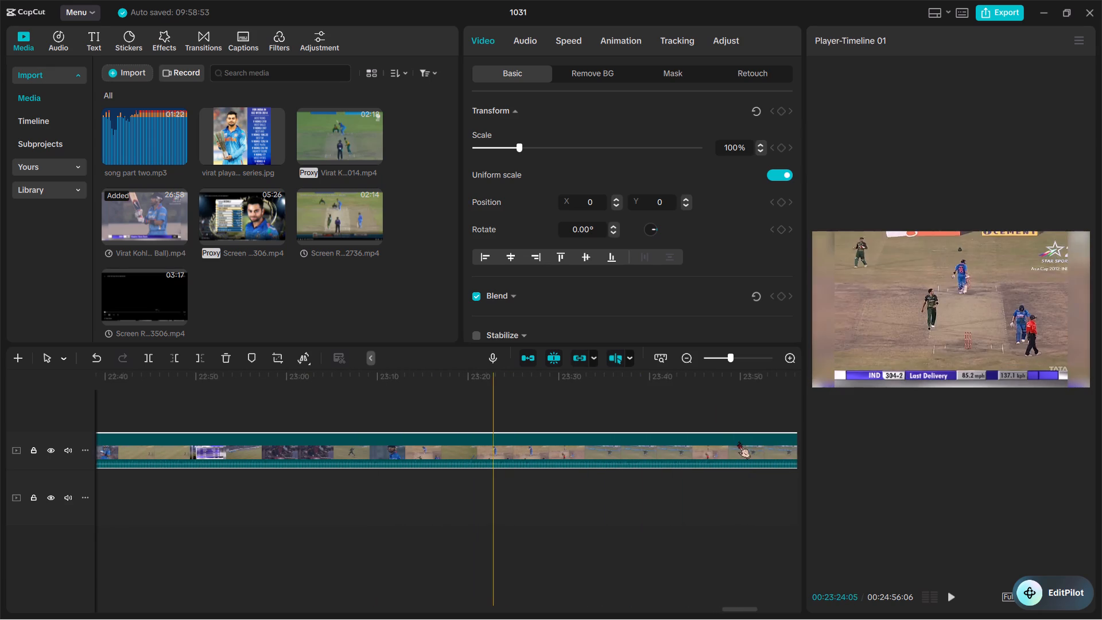
scroll(705, 450, "left", 1)
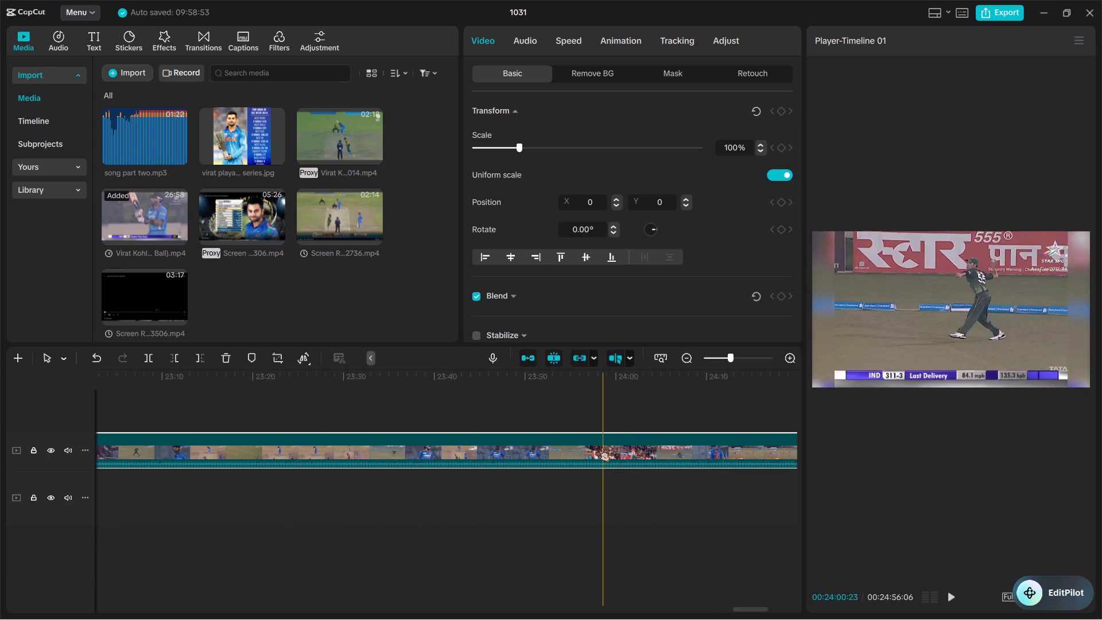
scroll(705, 439, "left", 1)
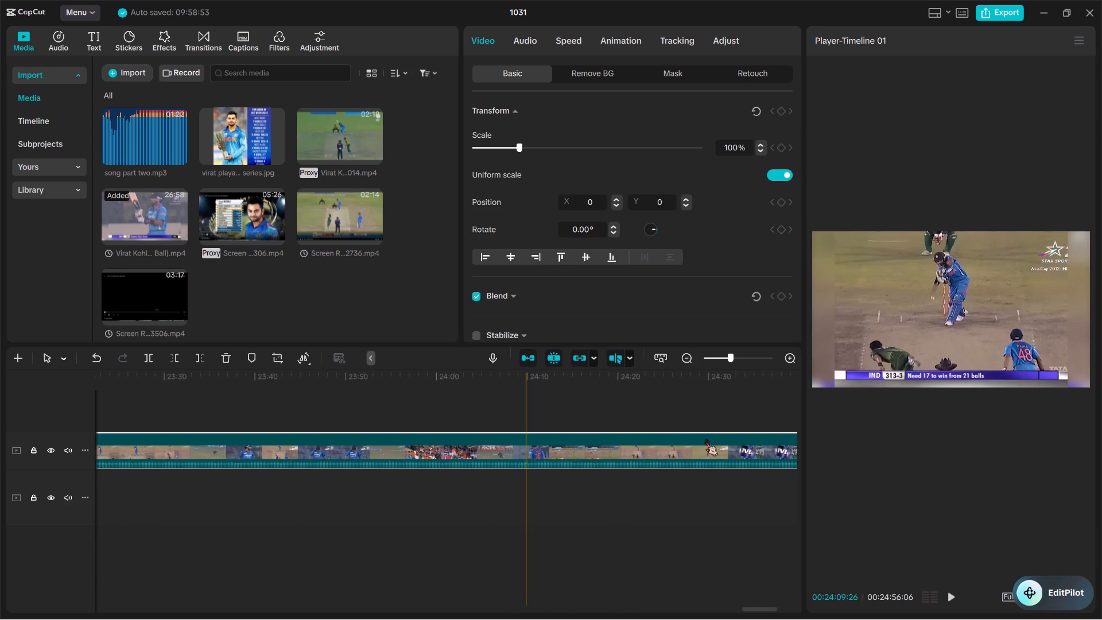
scroll(705, 439, "left", 1)
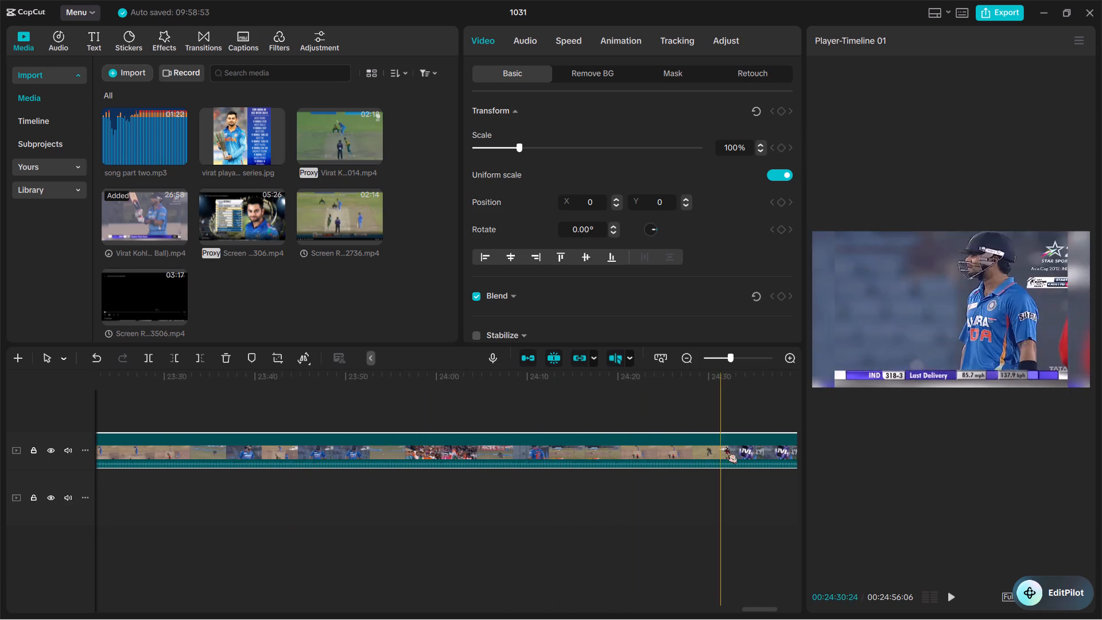
scroll(736, 454, "left", 1)
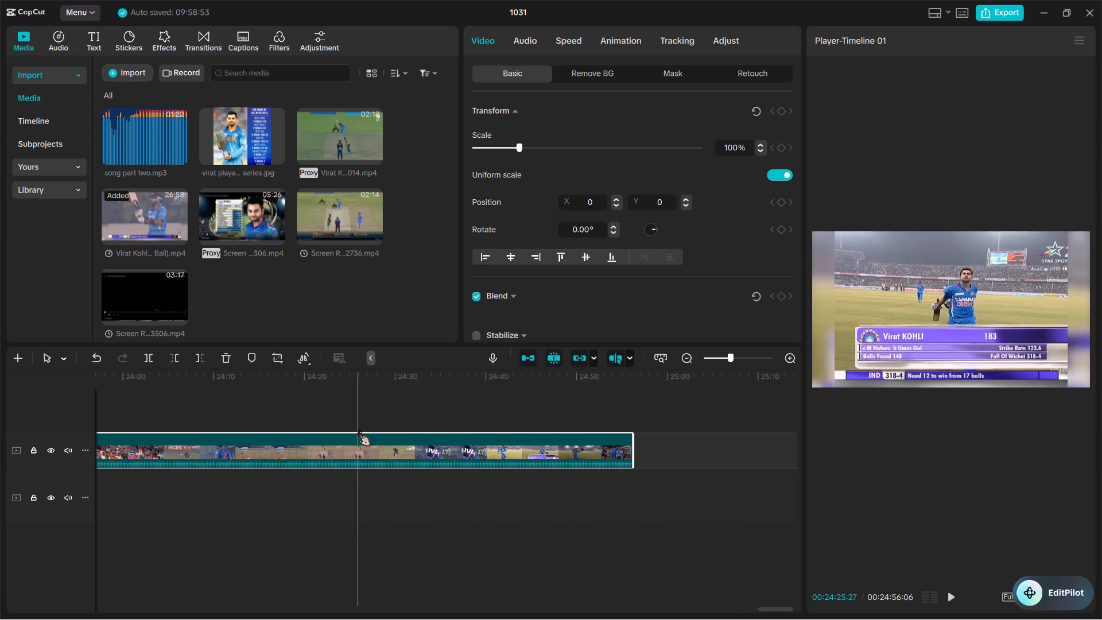
scroll(358, 429, "right", 1)
scroll(429, 440, "right", 1)
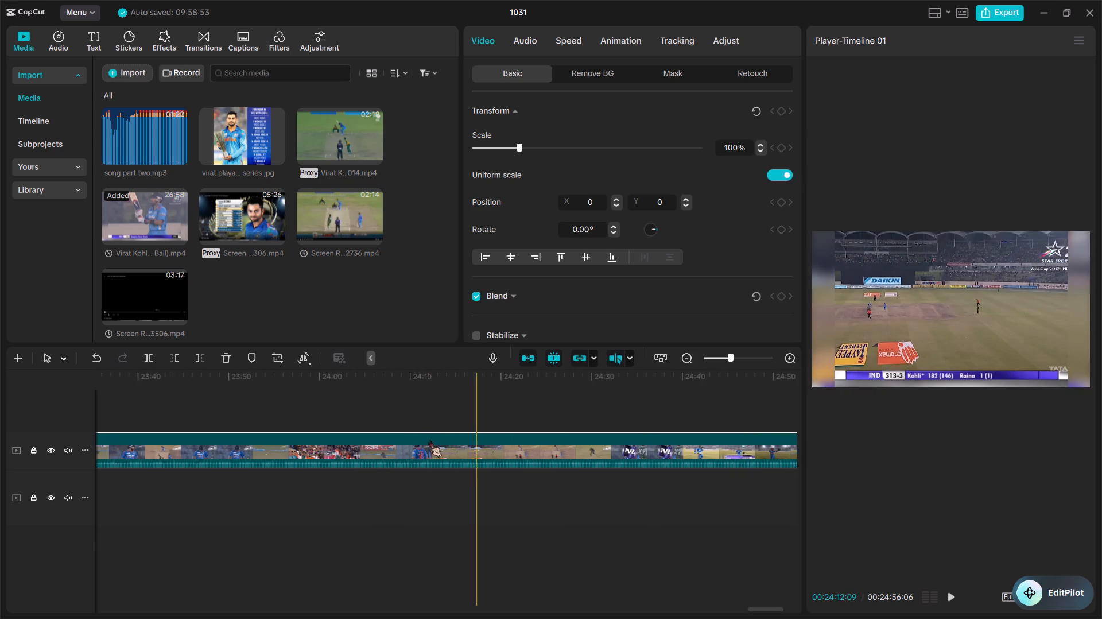
scroll(429, 440, "right", 1)
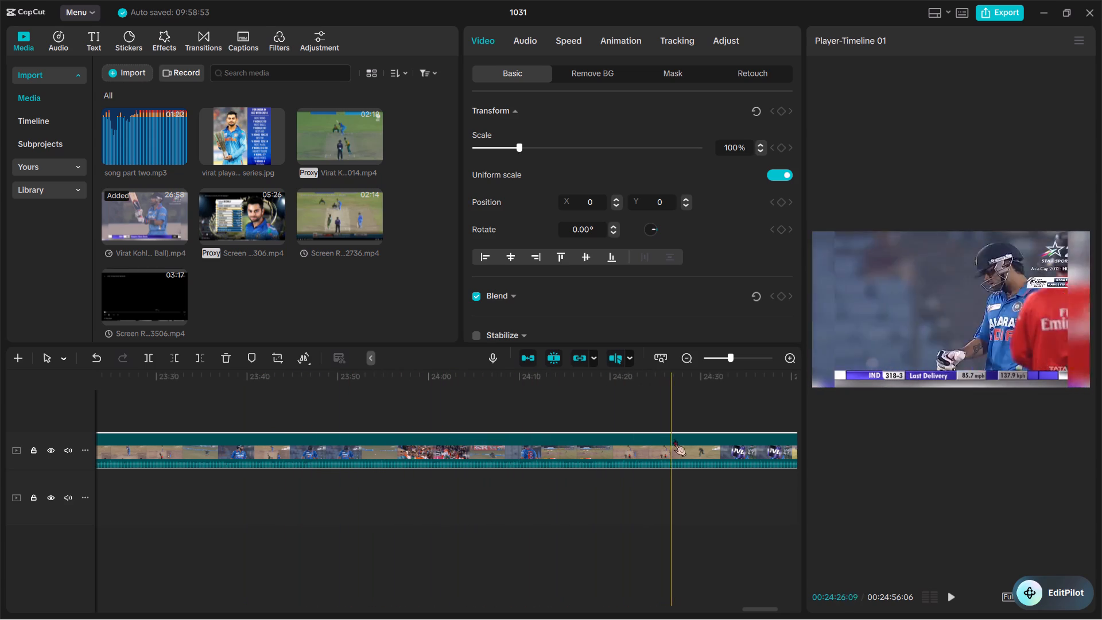
scroll(680, 440, "left", 1)
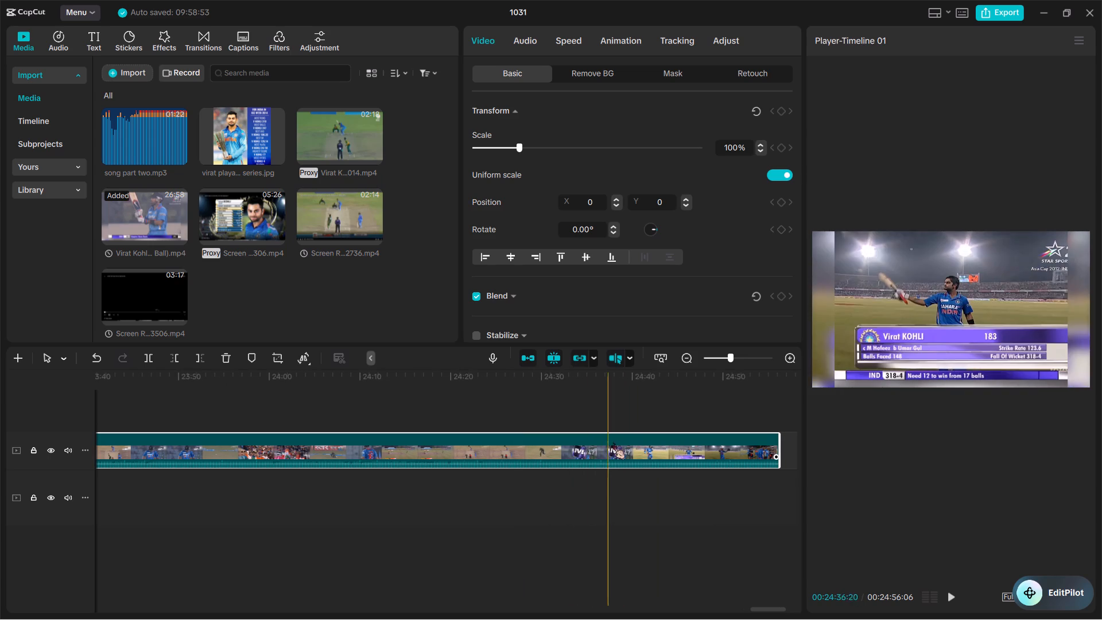
scroll(689, 454, "right", 2)
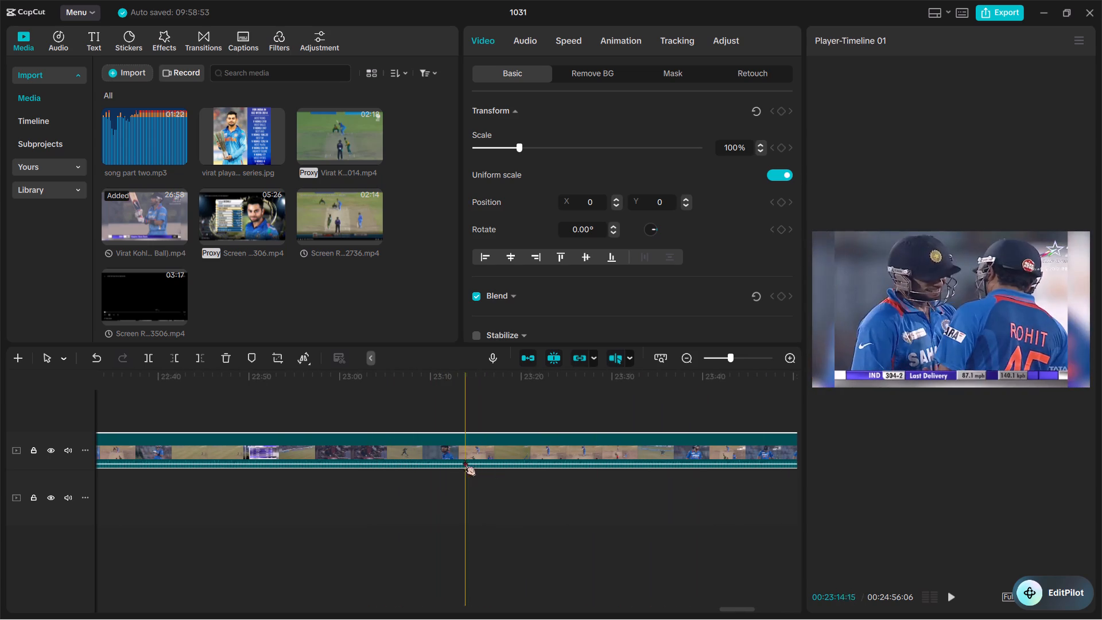
Split the match footage at about 00:23:04:17 and 00:23:14:13 around the boundary that takes India to 304, and delete everything after the second cut.
scroll(413, 465, "up", 4, "ctrl")
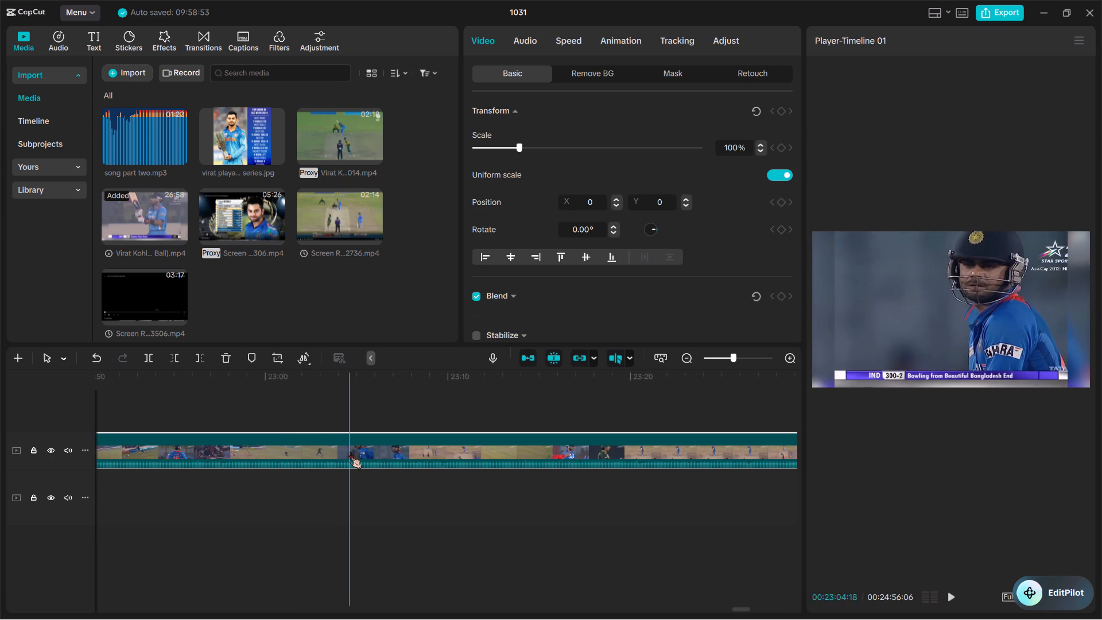
key("ctrl+b")
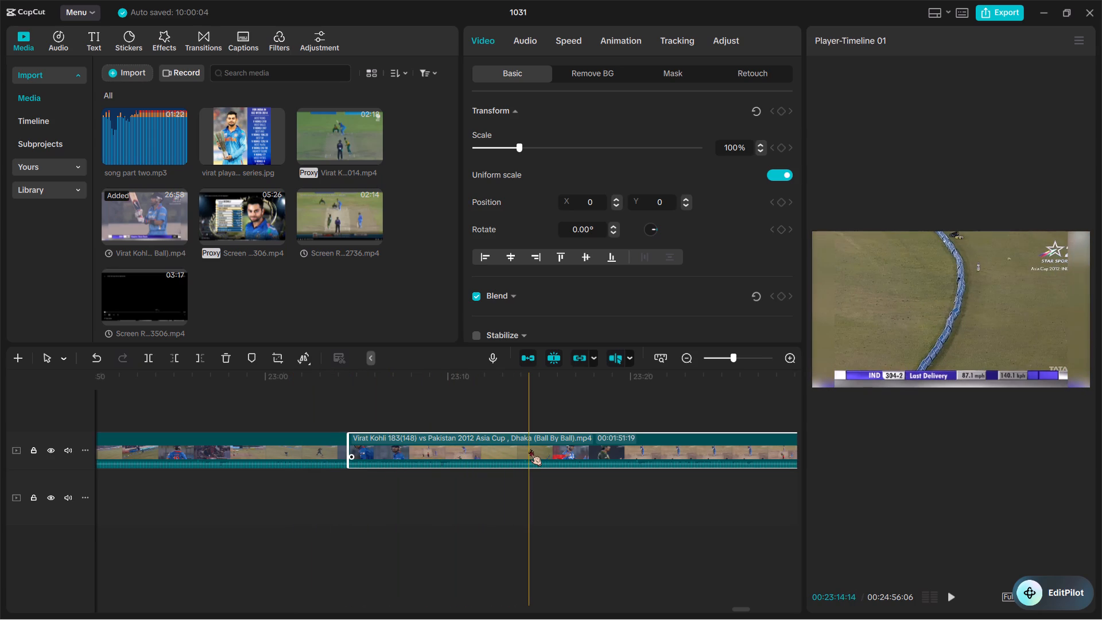
key("ctrl+b")
left_click(571, 453)
key("BackSpace")
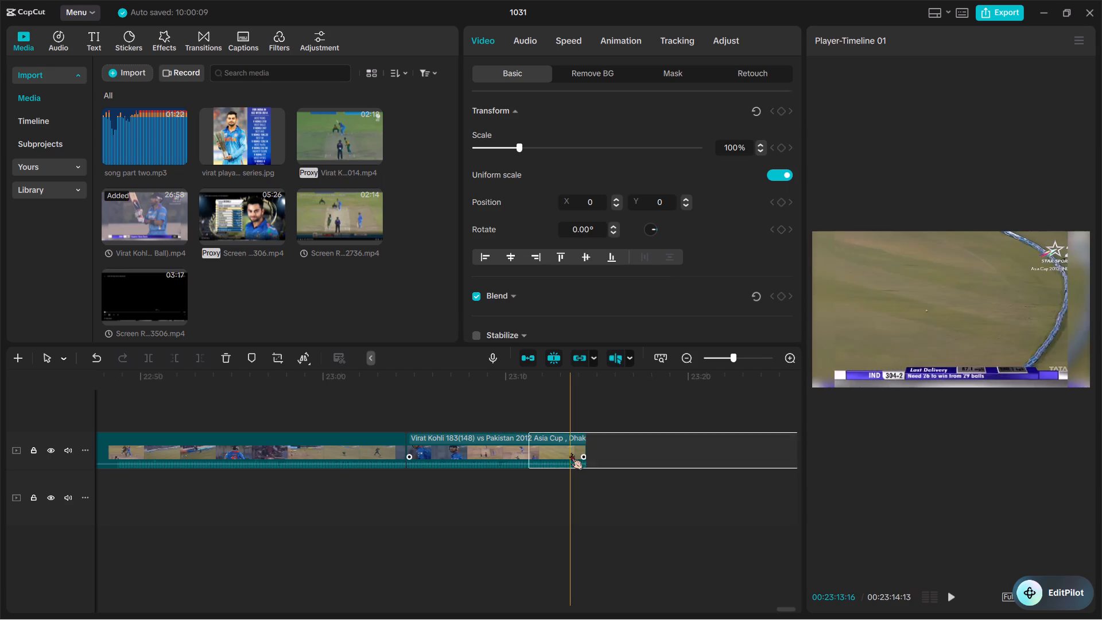
Isolate the preceding boundary with splits at about 00:22:46:09 and 00:22:54:22, and delete the footage from there to the 00:23:04:17 clip.
scroll(571, 453, "right", 1)
scroll(287, 409, "right", 1)
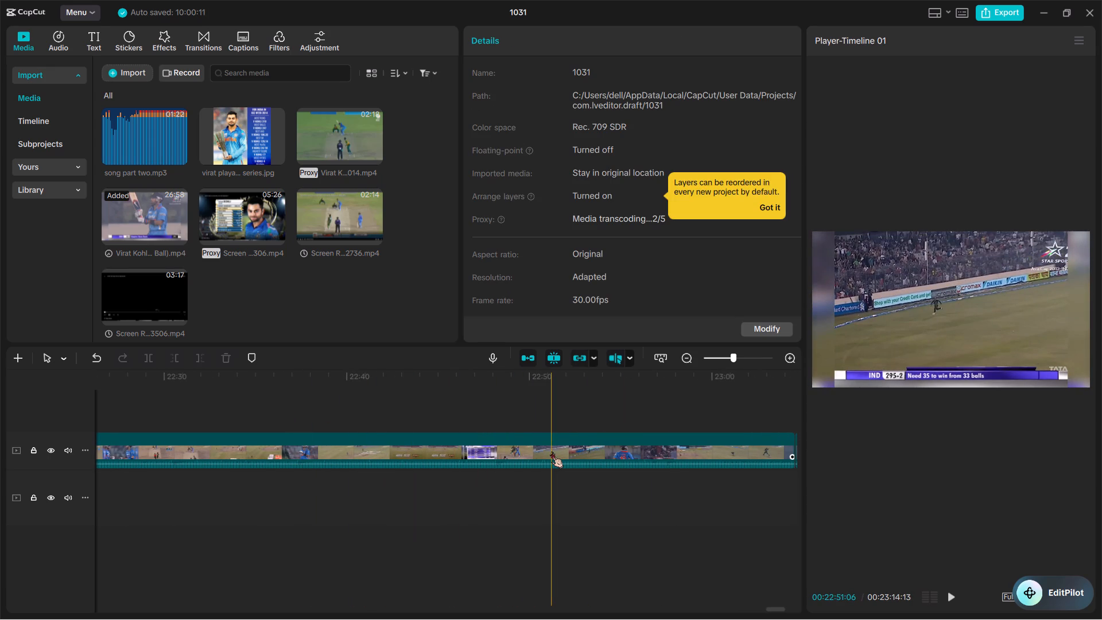
scroll(551, 451, "left", 1)
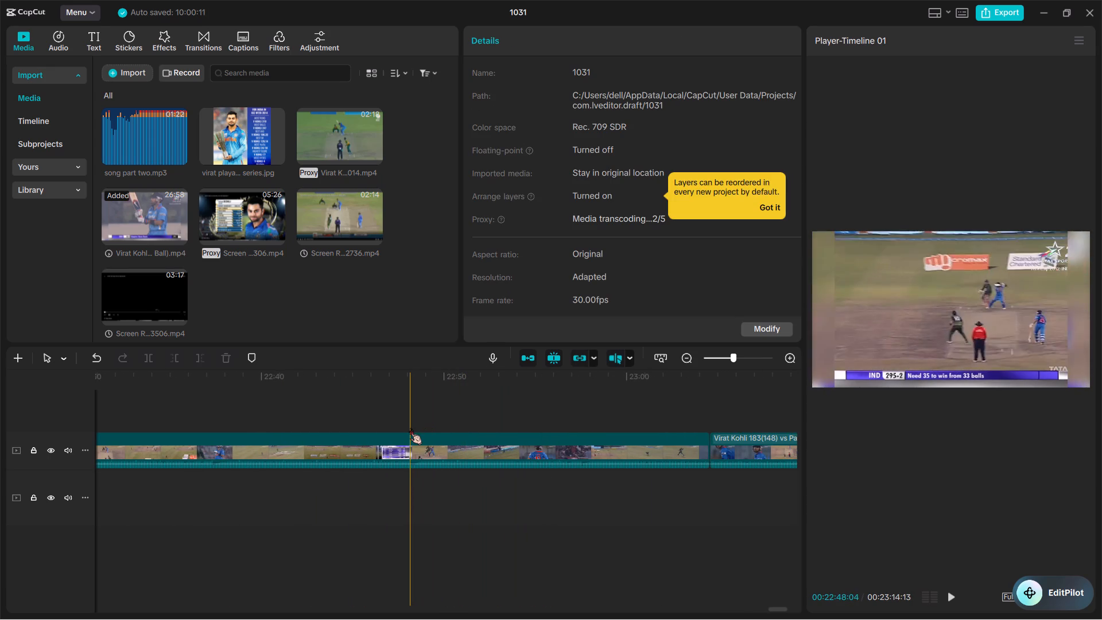
key("ctrl+b")
double_click(370, 448)
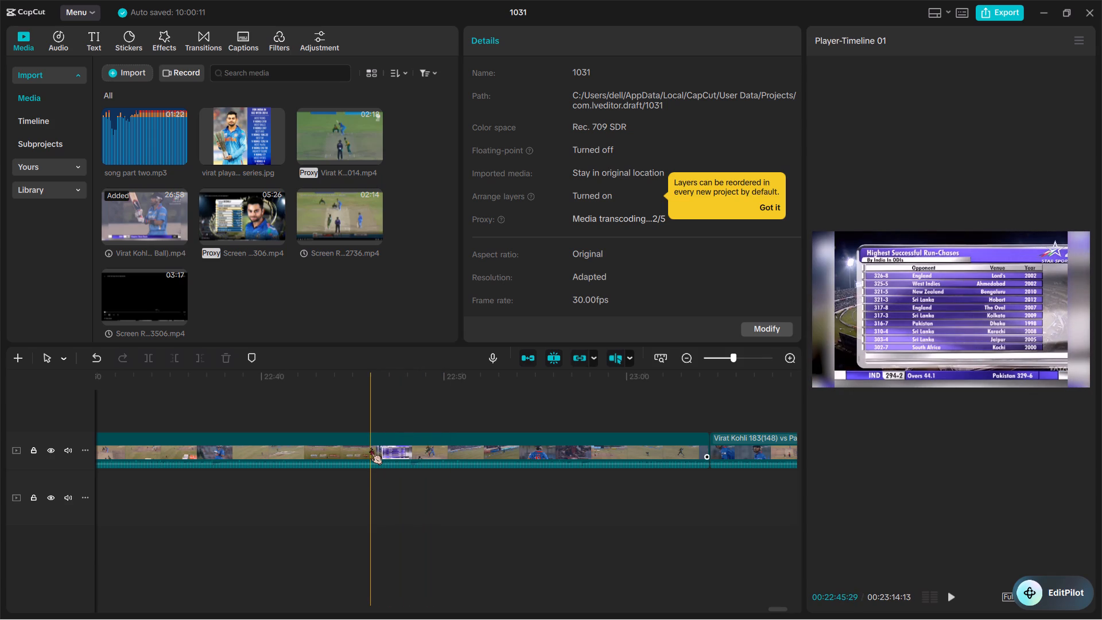
key("ctrl+b")
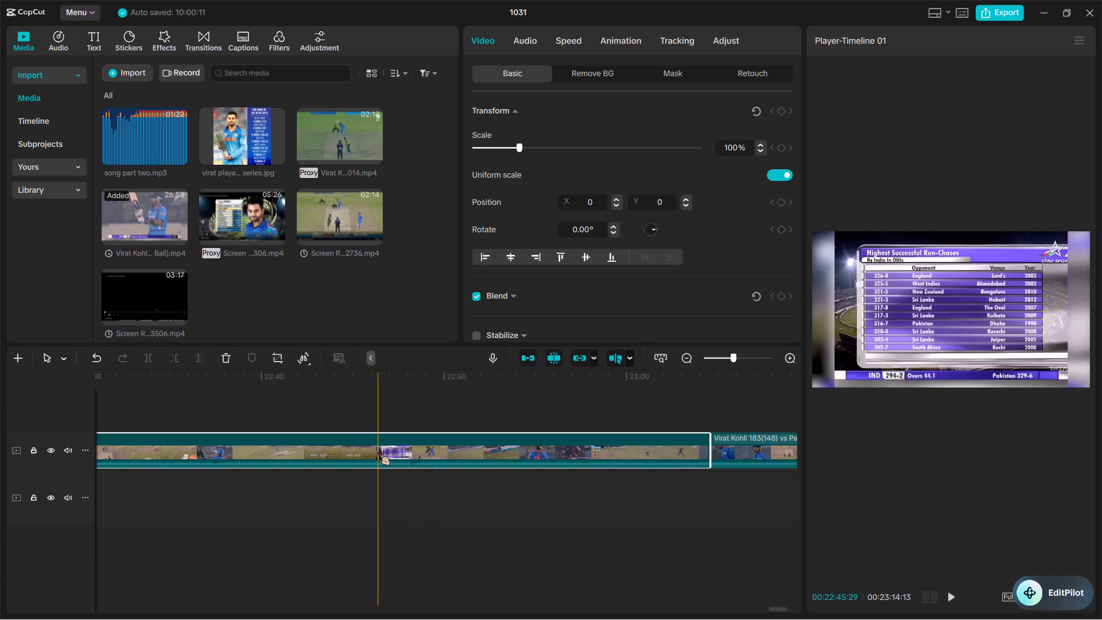
key("ctrl+b")
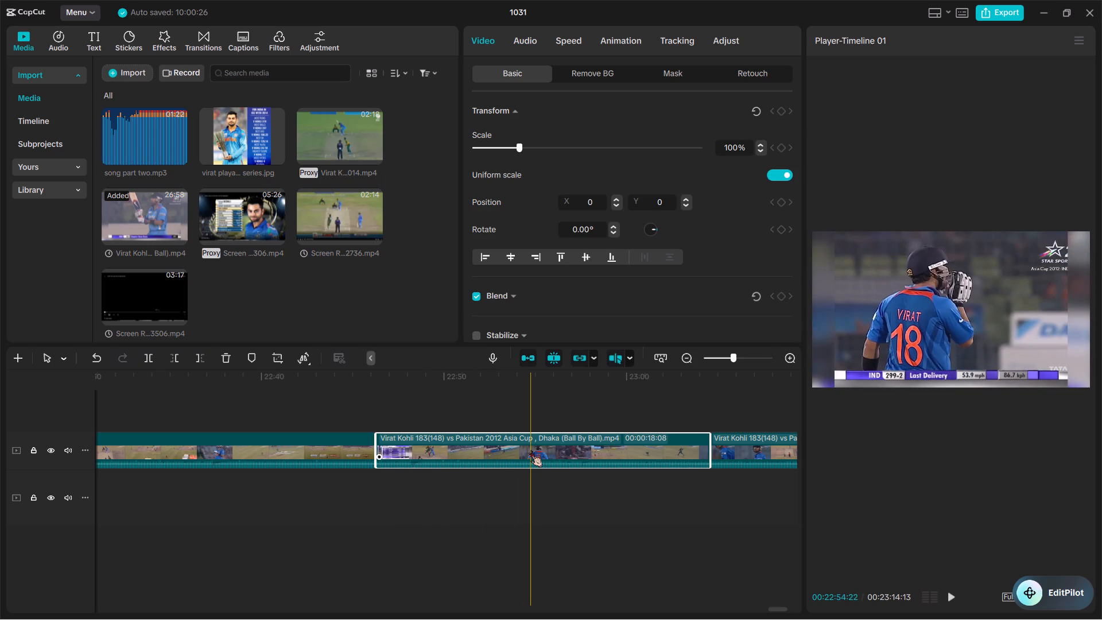
key("ctrl+b")
left_click(569, 454)
key("BackSpace")
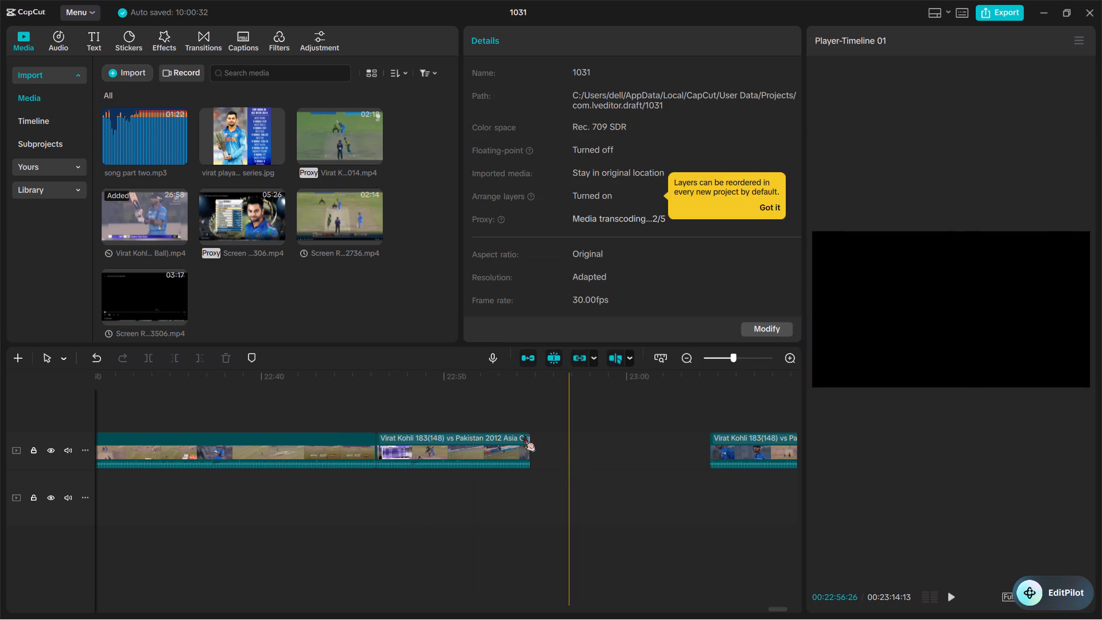
Skim the match footage backwards from the 00:22:46:09 cut to about 00:21:00, examining Kohli's shots and his 150 celebration for moments to keep.
scroll(344, 448, "right", 1)
scroll(290, 445, "right", 1)
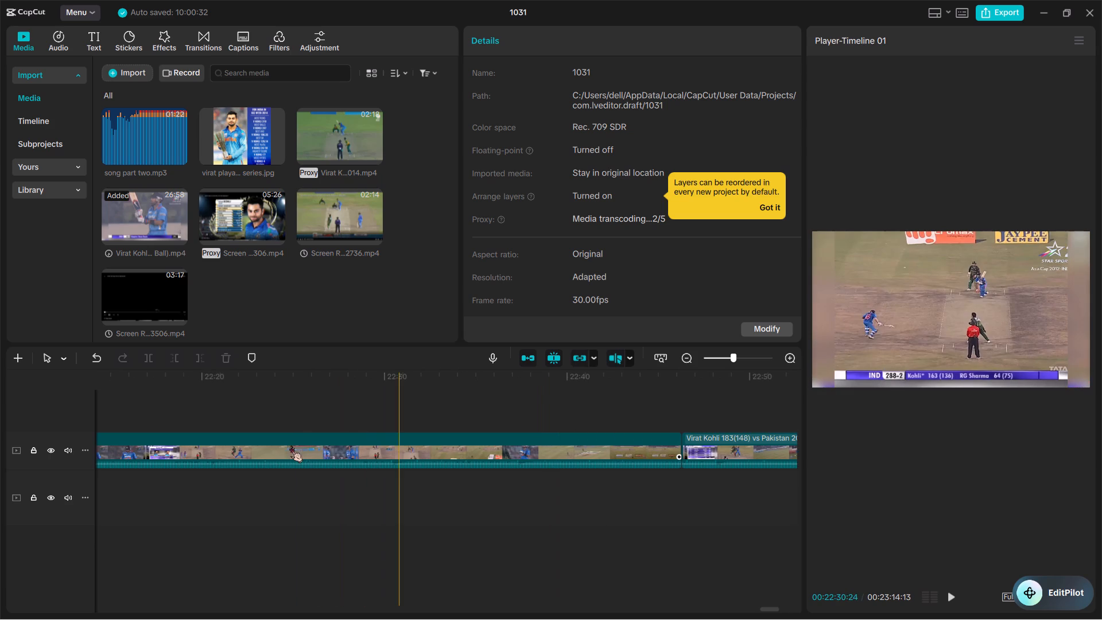
scroll(490, 453, "right", 1)
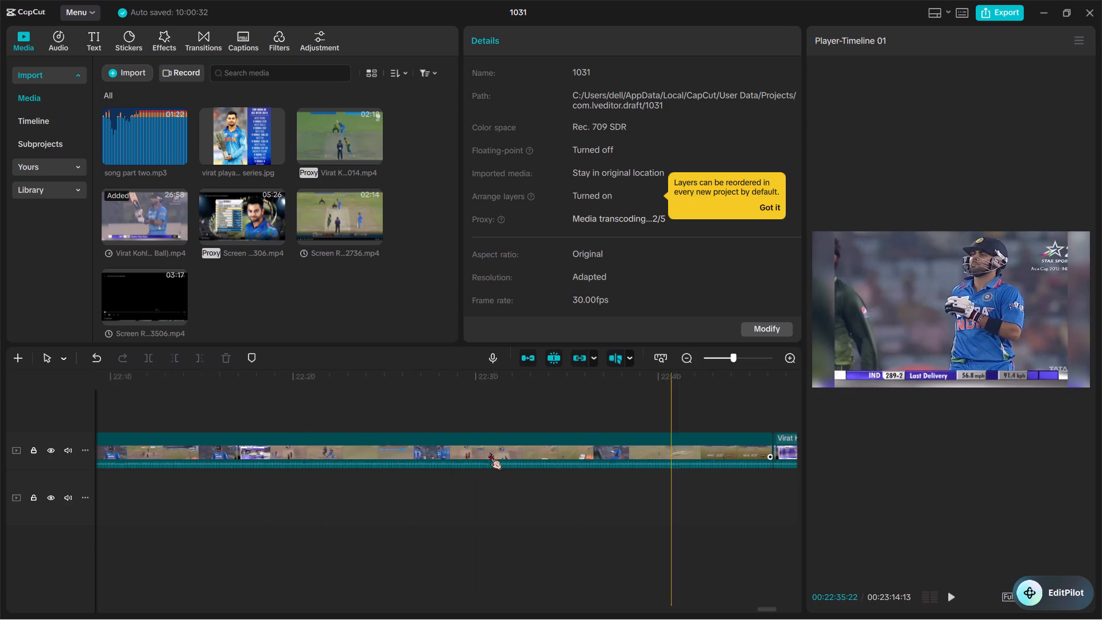
scroll(490, 453, "right", 1)
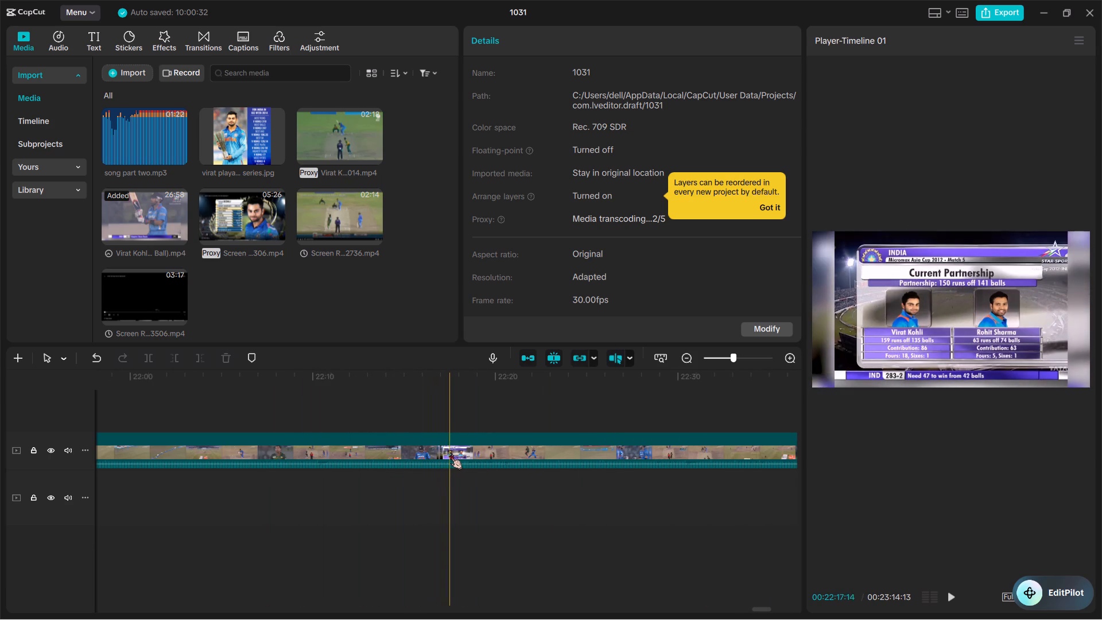
scroll(451, 452, "right", 1)
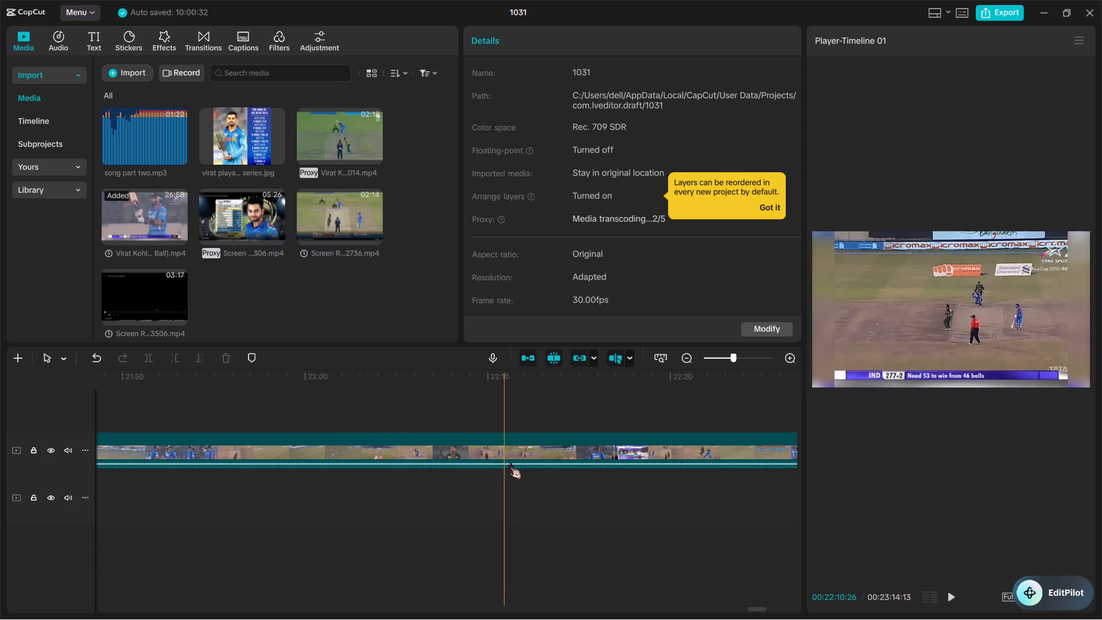
scroll(368, 483, "right", 1)
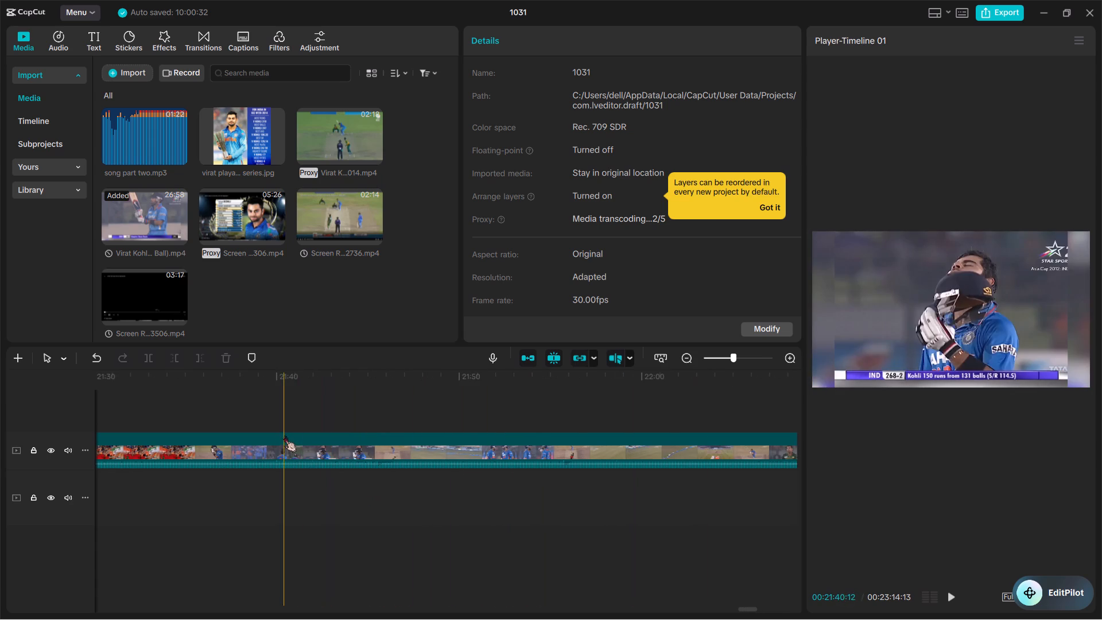
scroll(375, 457, "right", 1)
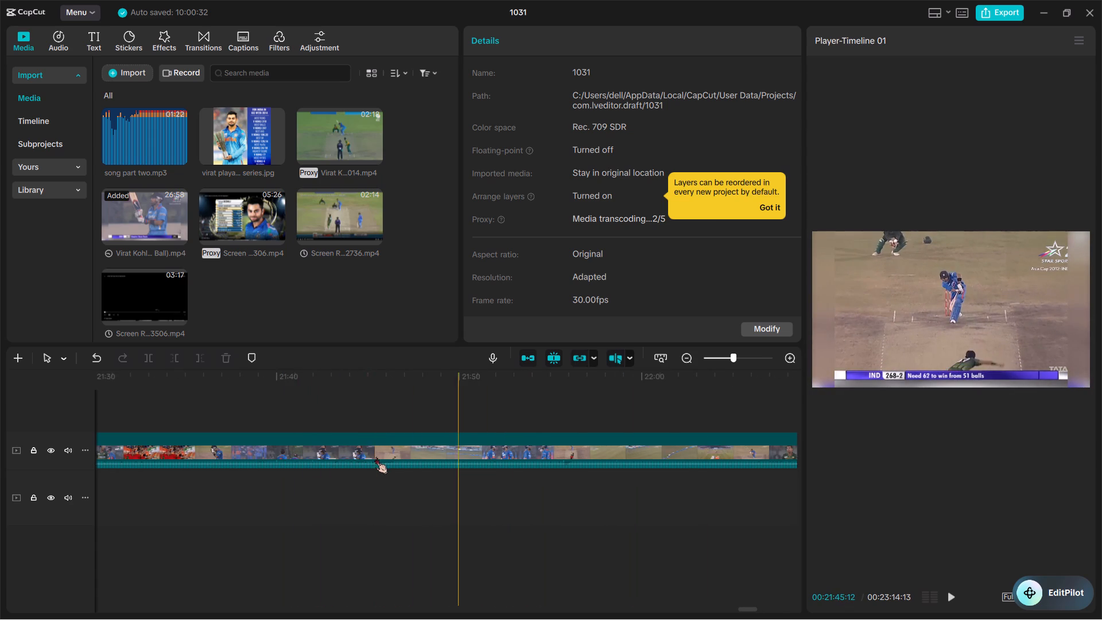
scroll(375, 457, "right", 1)
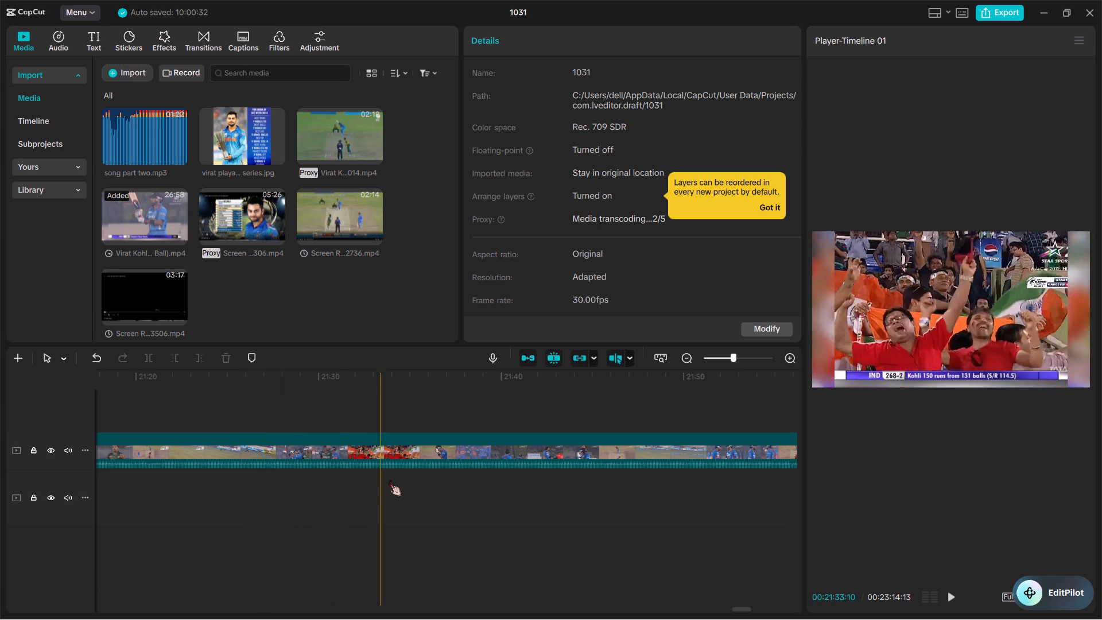
scroll(445, 489, "right", 1)
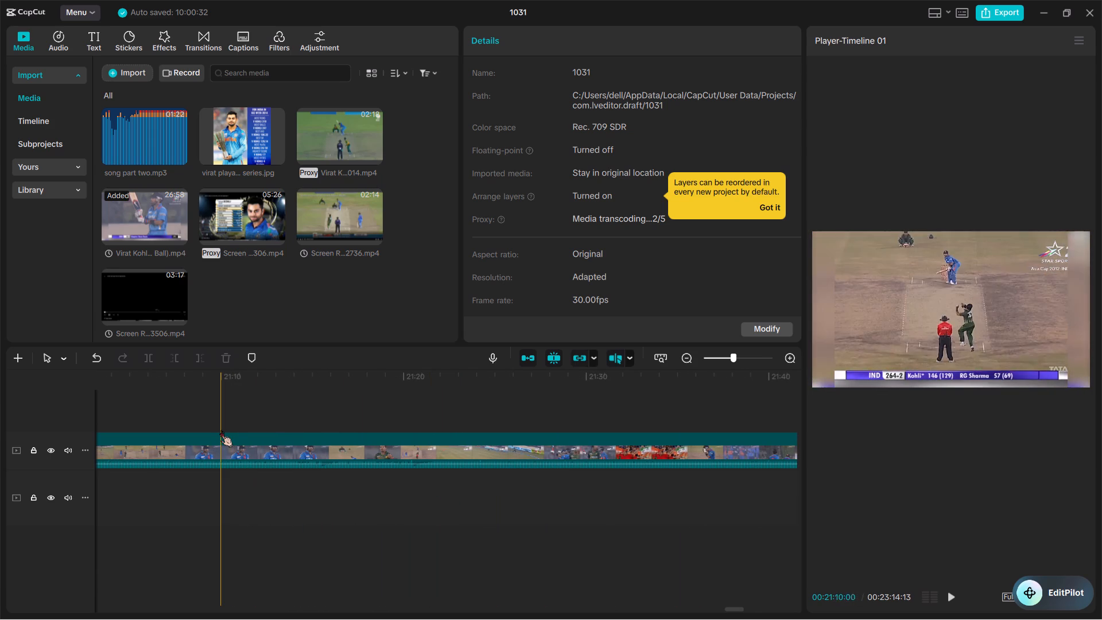
scroll(220, 430, "right", 1)
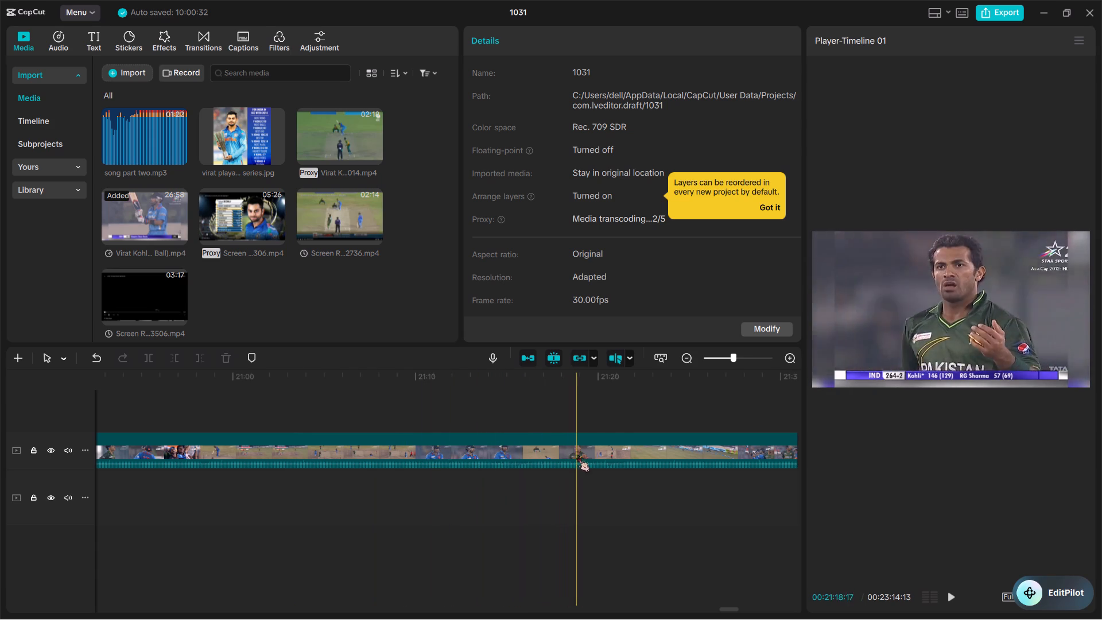
scroll(641, 463, "left", 1)
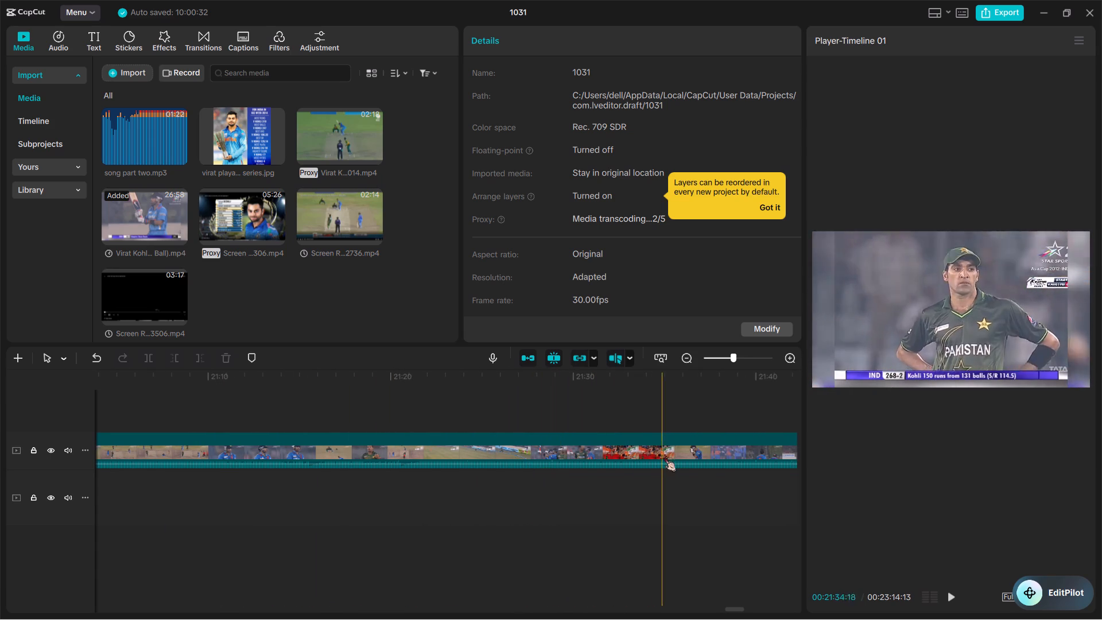
scroll(750, 473, "left", 1)
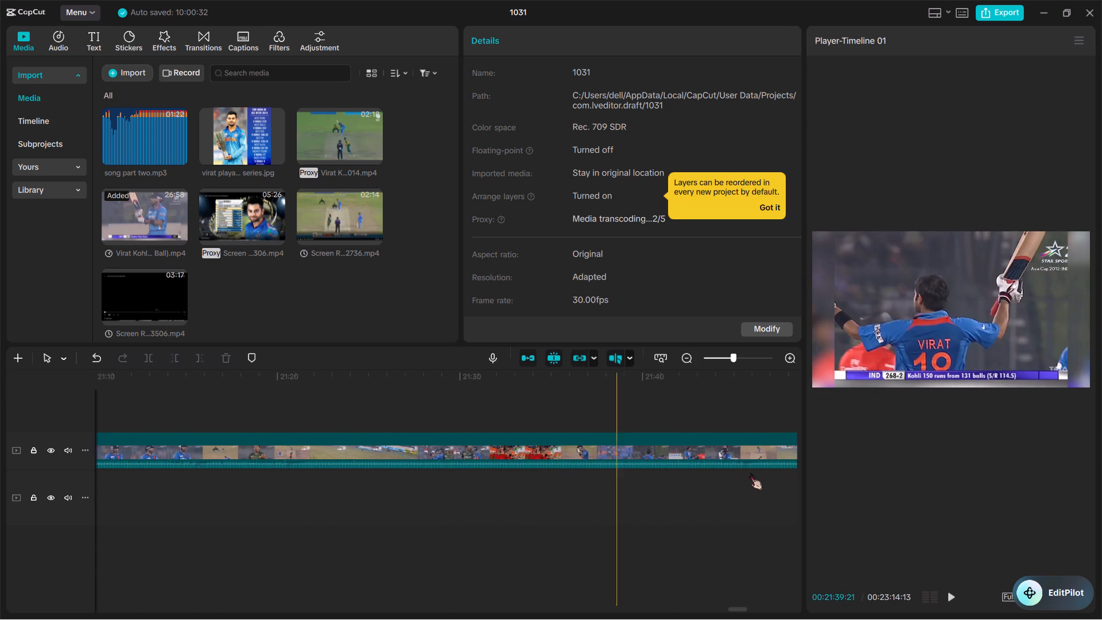
scroll(750, 473, "left", 1)
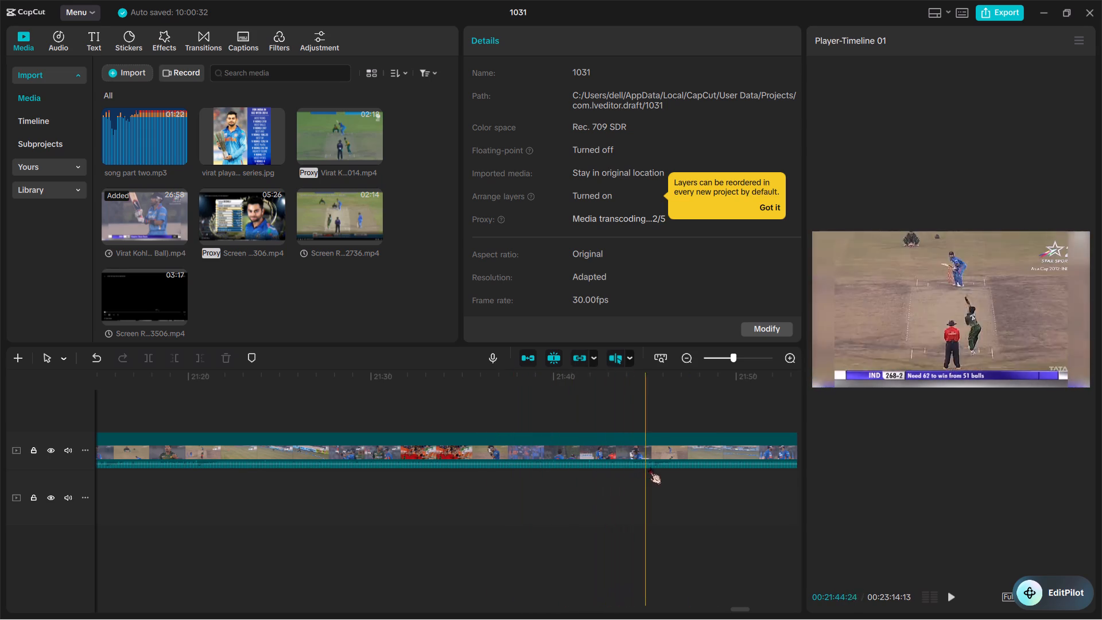
scroll(370, 445, "right", 1)
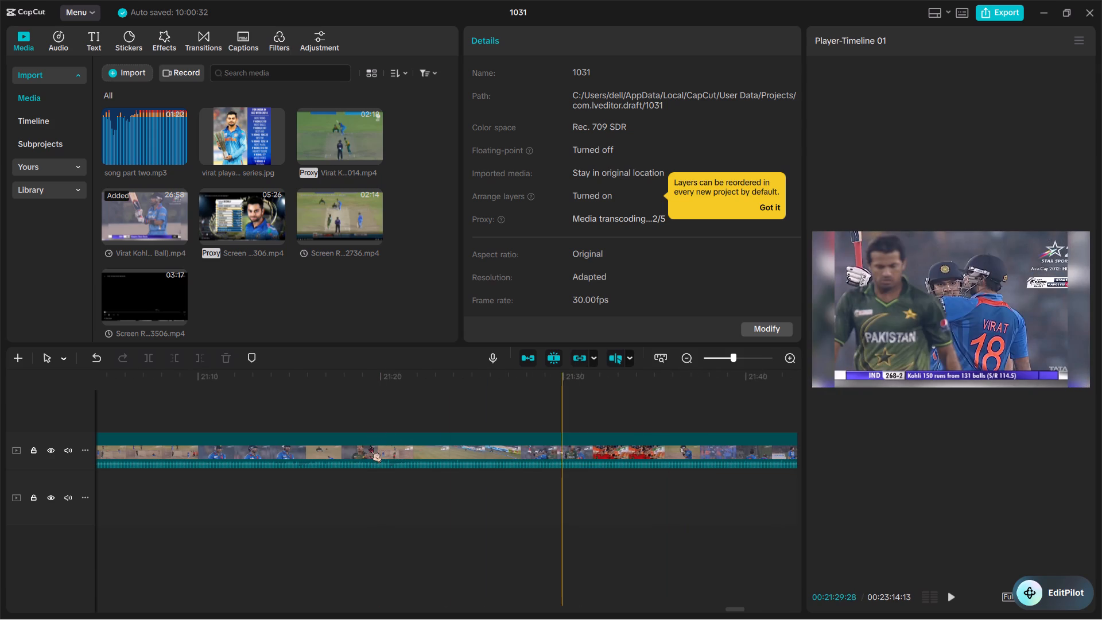
scroll(548, 454, "right", 1)
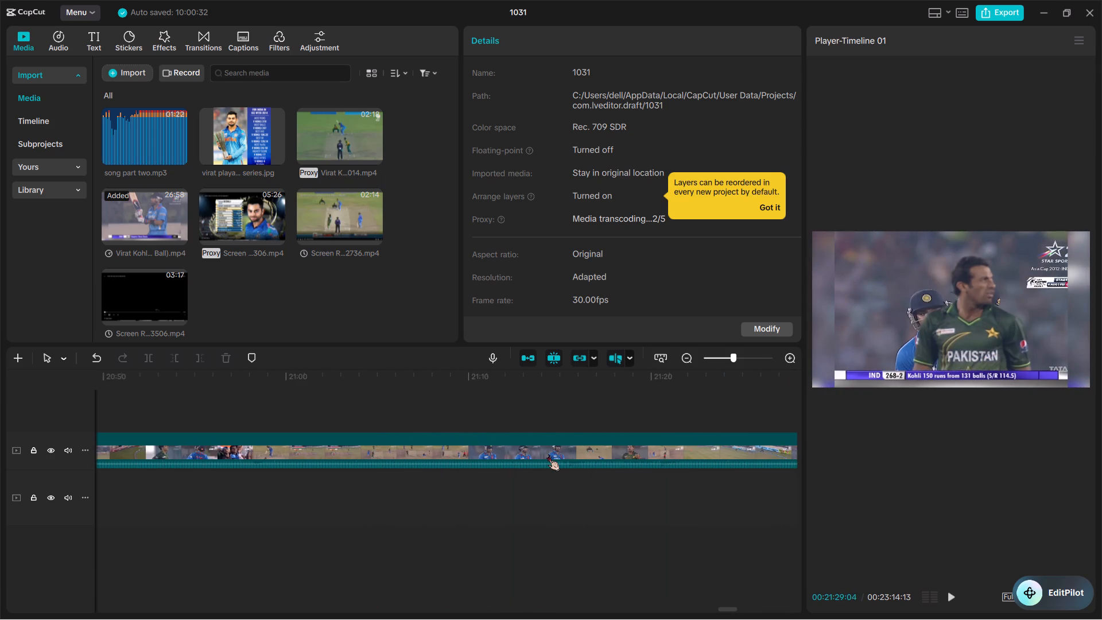
Split the match footage at 00:20:34:28 and about 00:20:40:18 around the boundary at 251-2, and delete the long piece after the second cut.
scroll(388, 460, "right", 1)
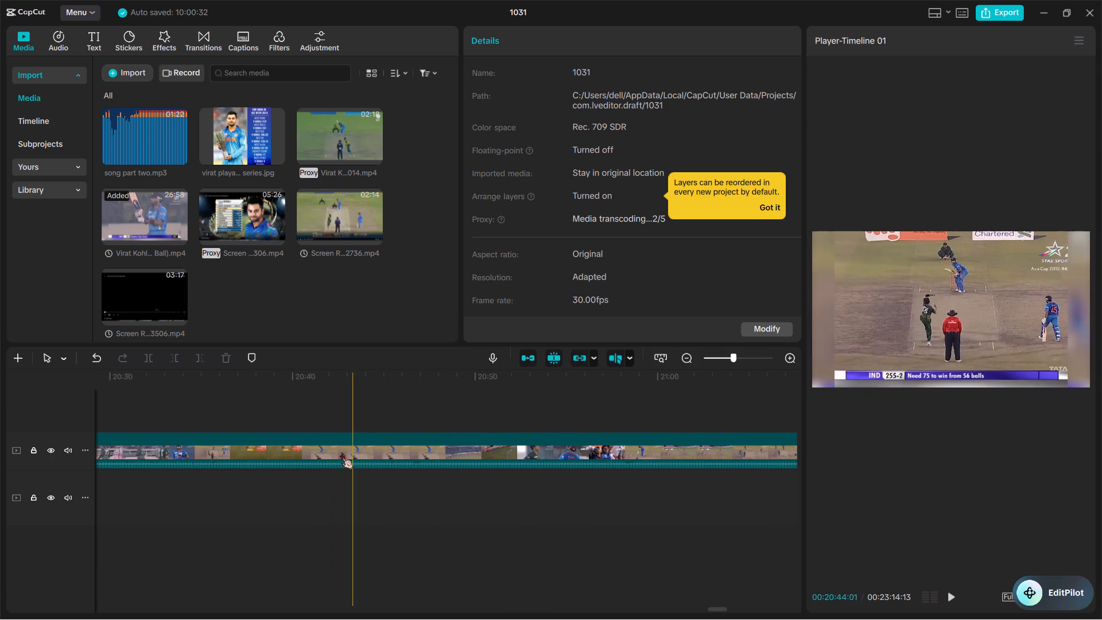
scroll(339, 451, "right", 1)
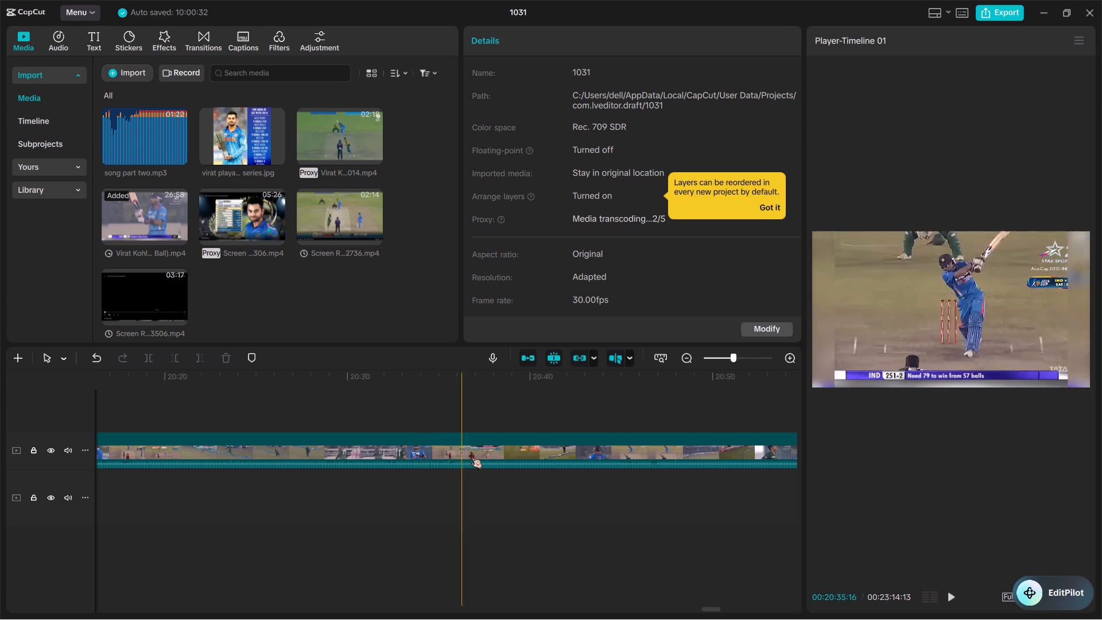
key("ctrl+b")
double_click(438, 458)
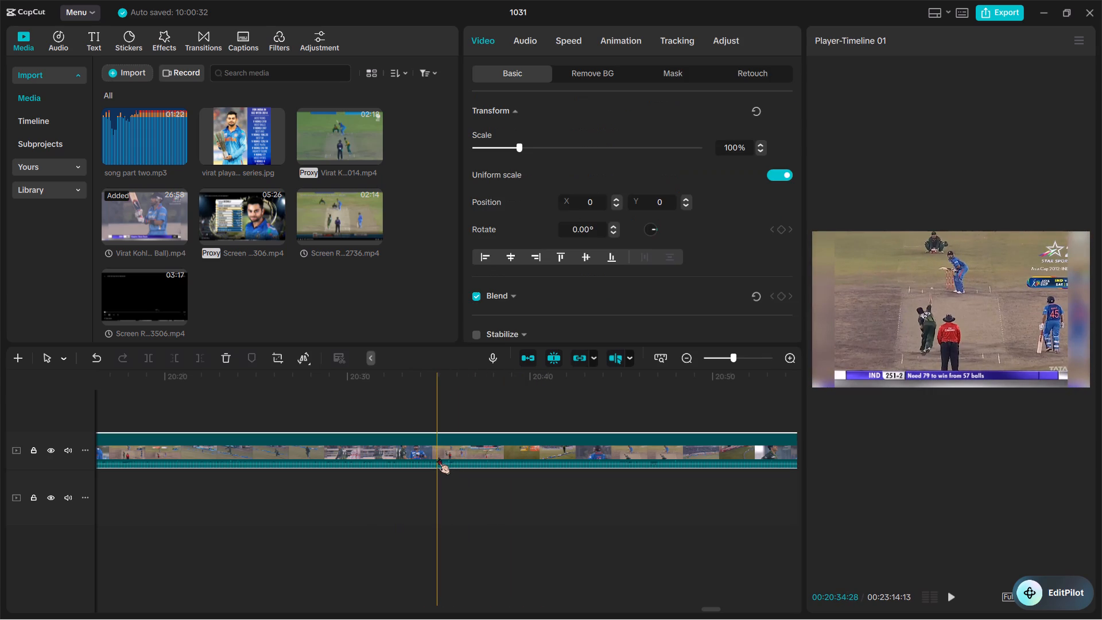
key("ctrl+b")
left_click(438, 458)
key("ctrl+b")
key("ctrl+b")
key("ctrl+b")
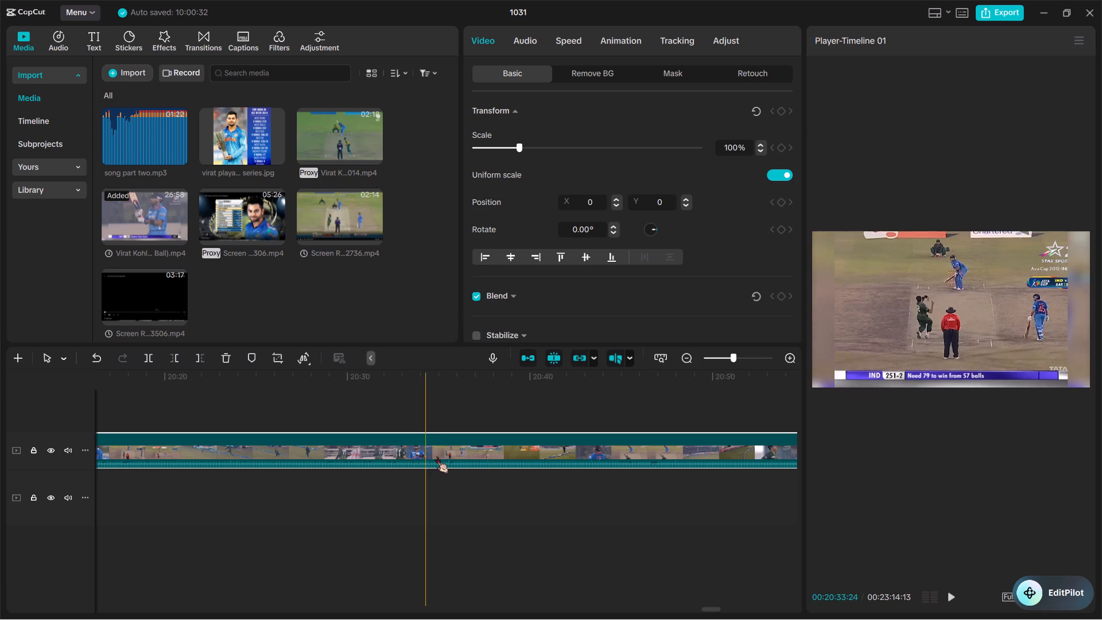
key("ctrl+b")
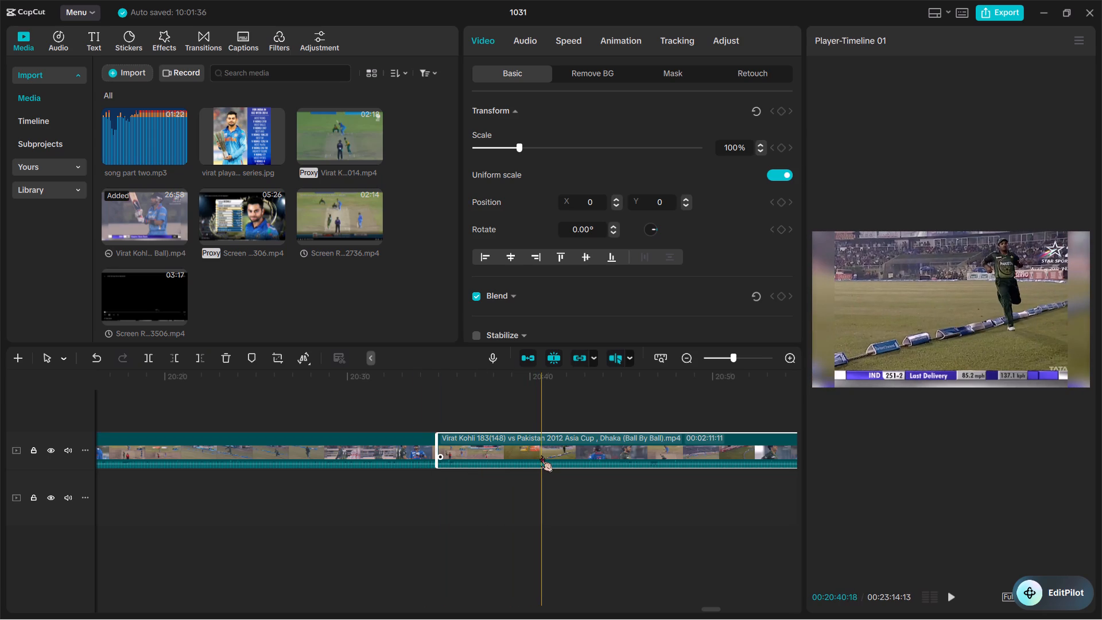
key("ctrl+b")
left_click(589, 456)
key("BackSpace")
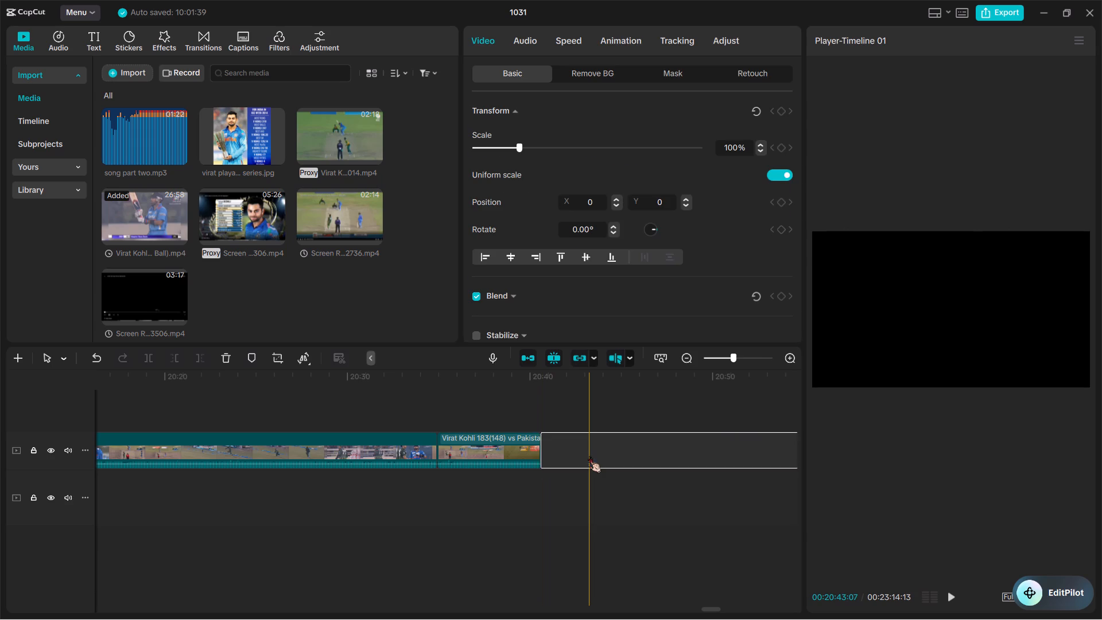
Skim the match footage backwards from the 00:20:34:28 cut to about 00:18:59, examining Kohli's shots for another boundary to keep.
scroll(589, 456, "right", 1)
scroll(385, 436, "right", 1)
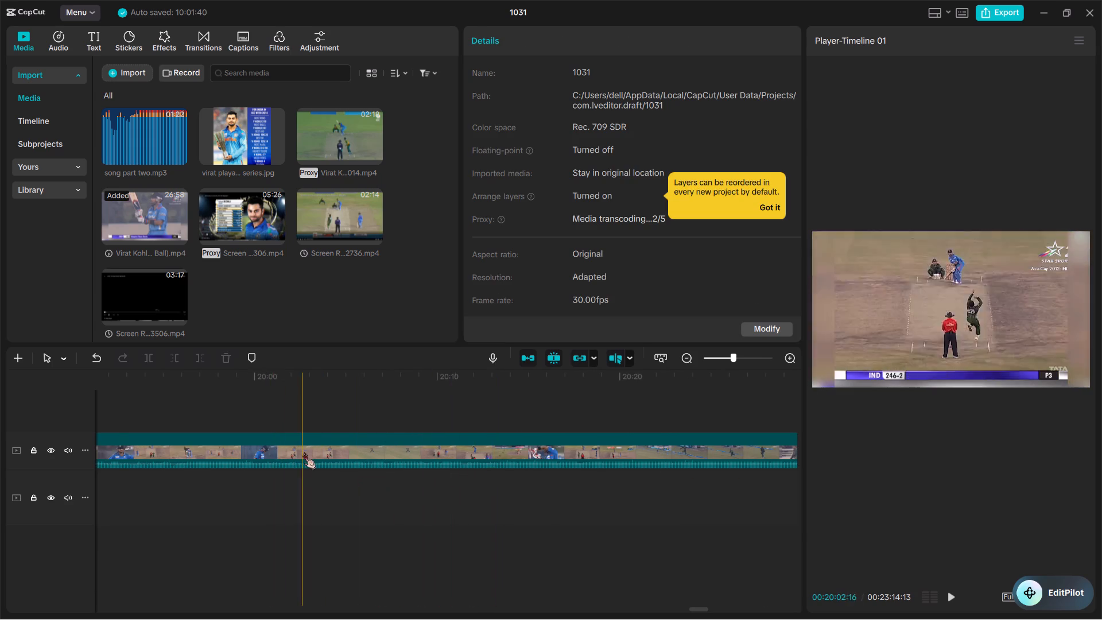
scroll(431, 458, "right", 1)
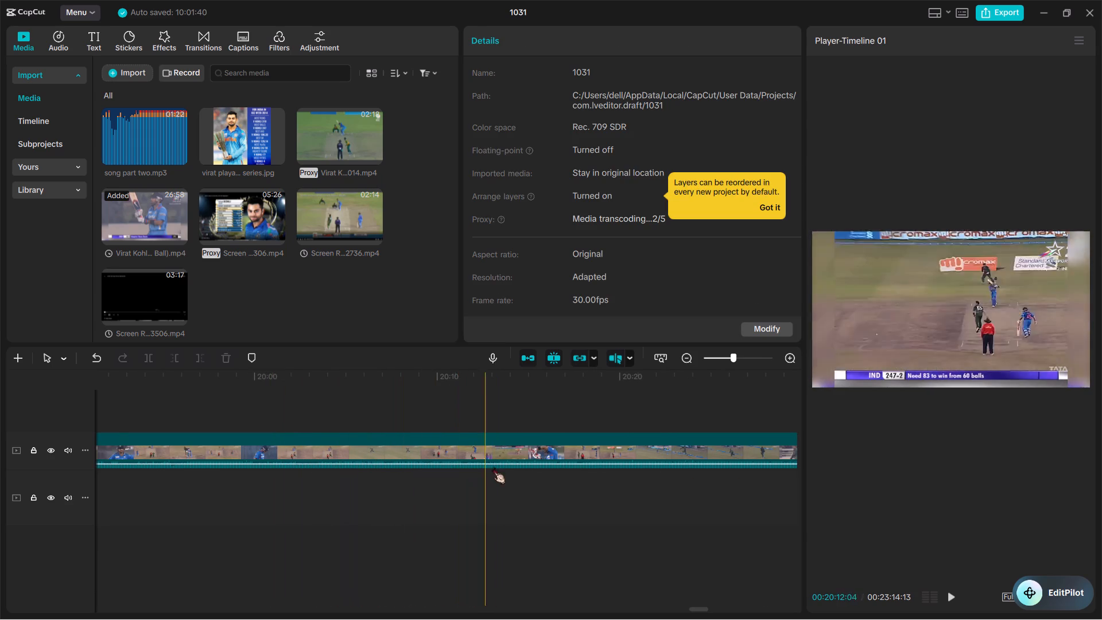
scroll(493, 467, "right", 1)
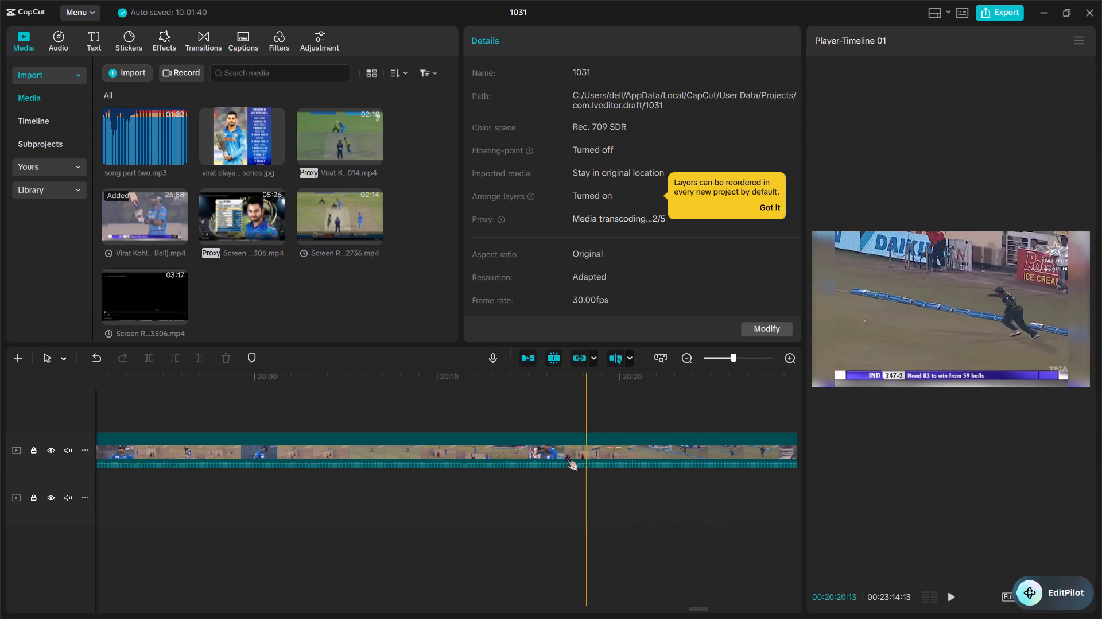
scroll(411, 454, "right", 1)
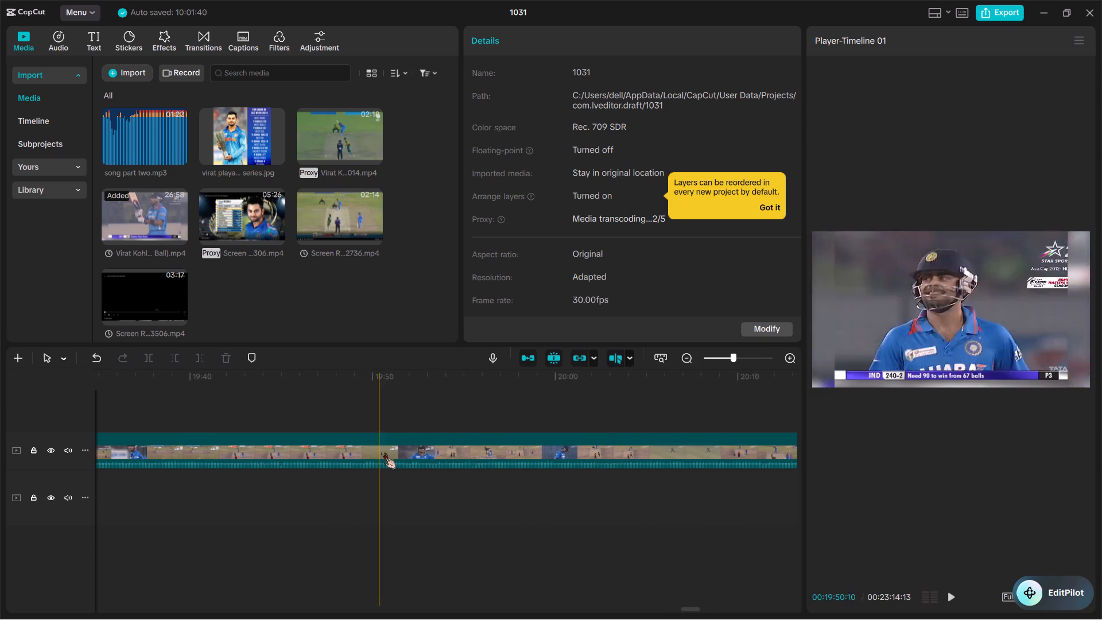
scroll(503, 473, "right", 1)
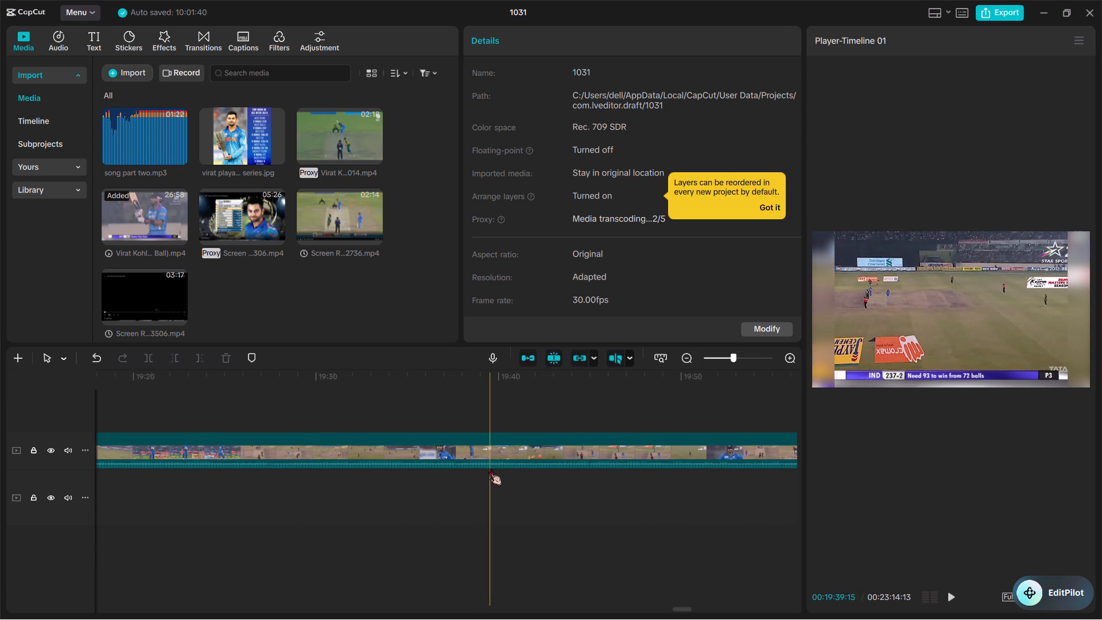
scroll(490, 468, "right", 1)
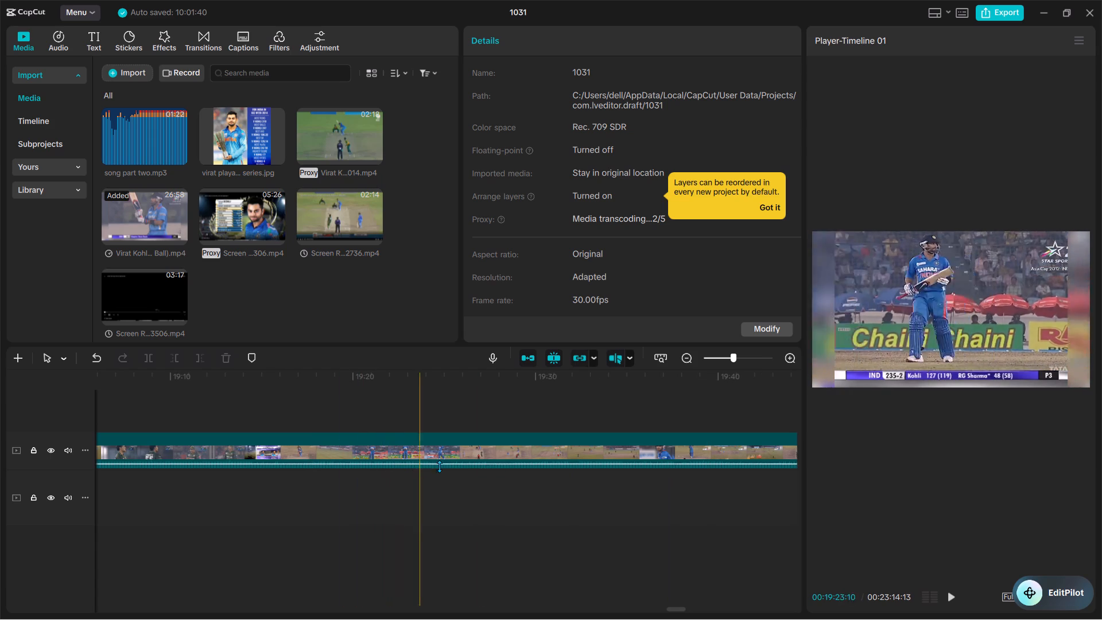
scroll(542, 463, "right", 1)
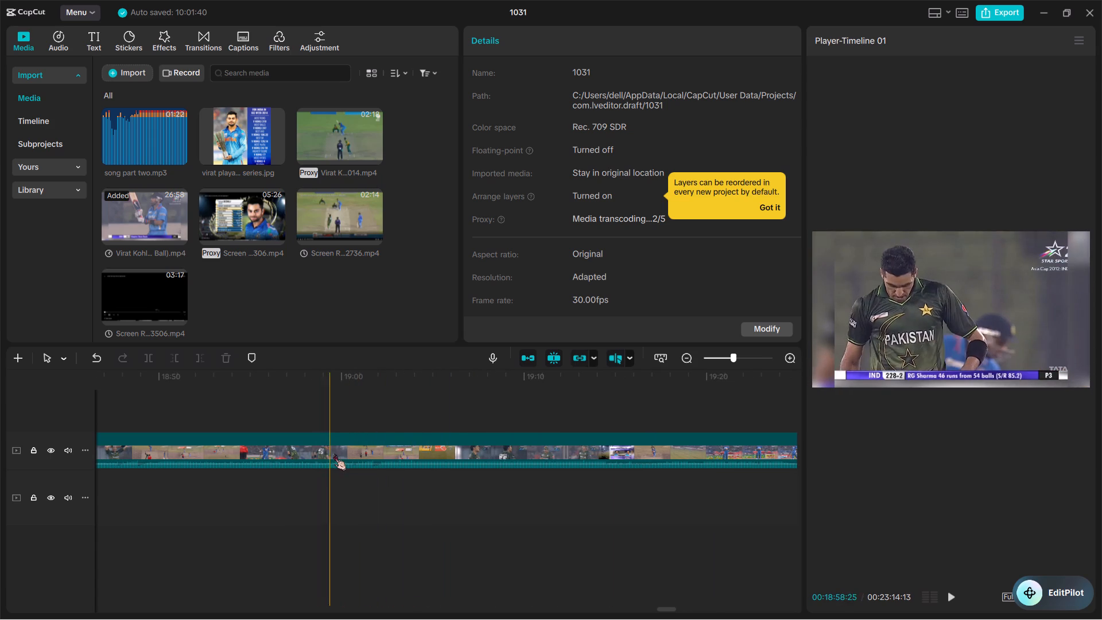
Split the match footage at about 00:18:59:23 and 00:19:06:25 around the boundary at 233-2, and delete the piece after the second cut.
key("ctrl+b")
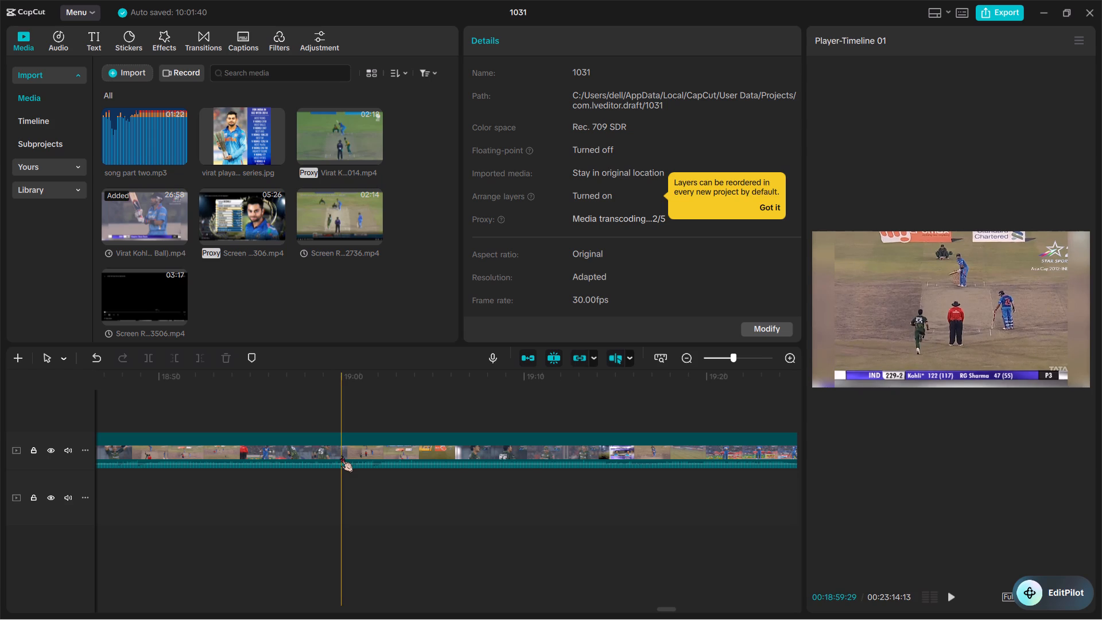
double_click(341, 455)
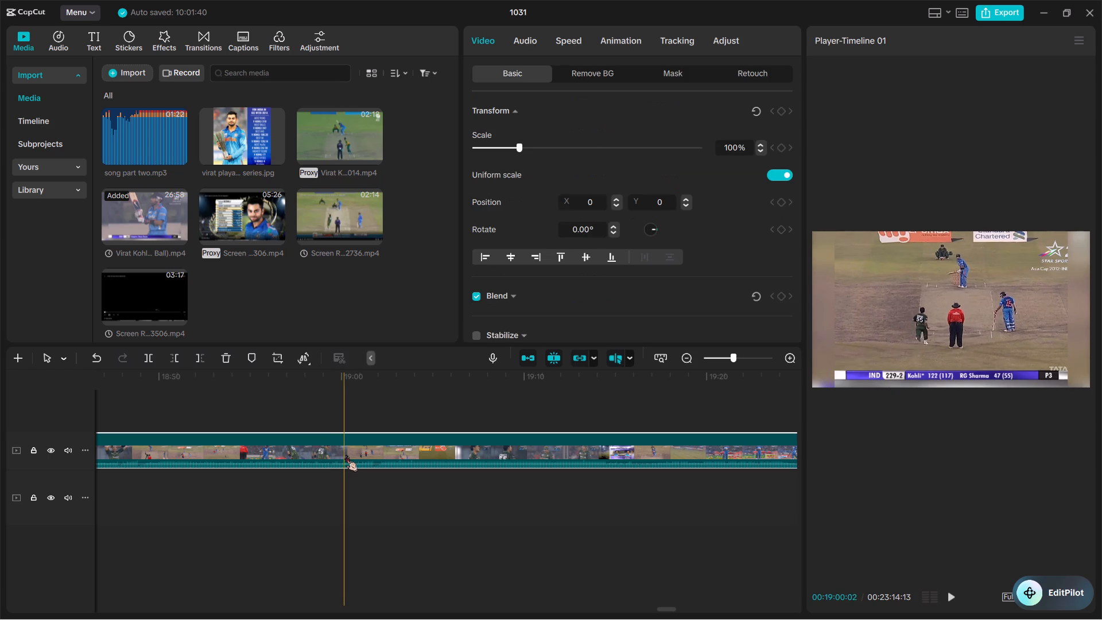
key("ctrl+b")
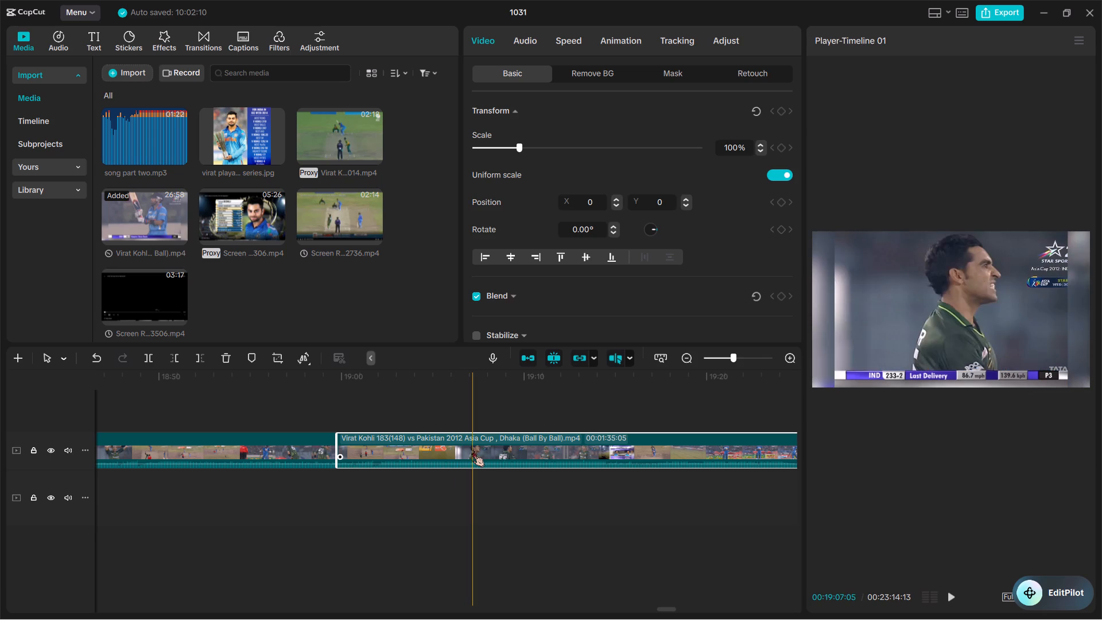
key("ctrl+b")
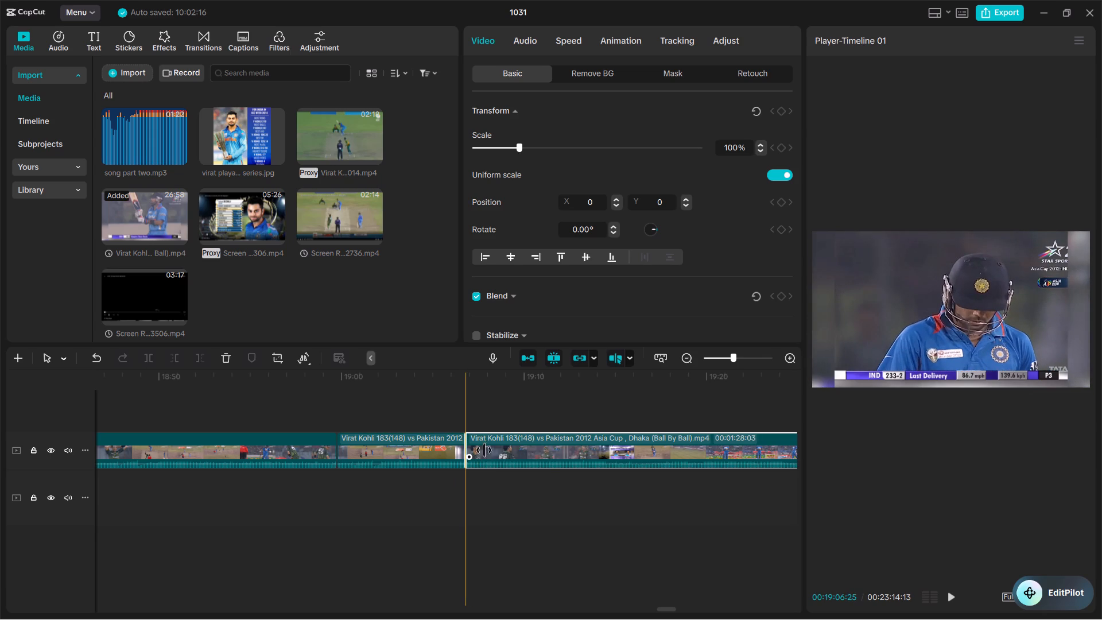
left_click(543, 439)
key("BackSpace")
Skim the match footage backwards from the 00:18:59:23 cut to about 00:15:05, looking for more of Kohli's shots to keep.
scroll(543, 439, "right", 1)
scroll(352, 452, "right", 1)
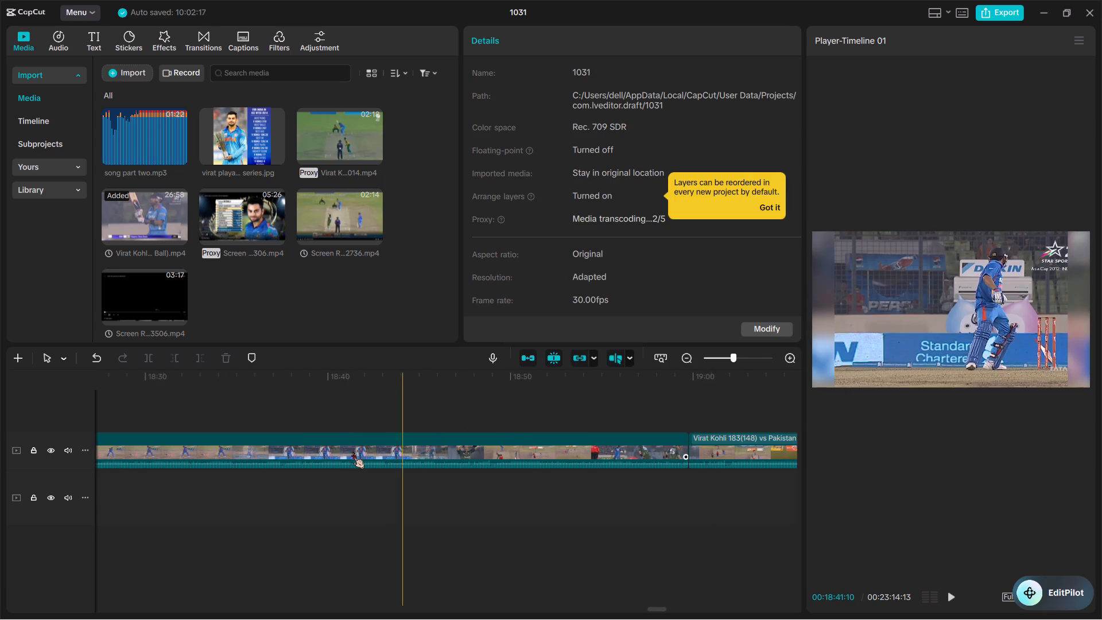
scroll(352, 452, "right", 1)
left_click(385, 467)
scroll(385, 467, "right", 1)
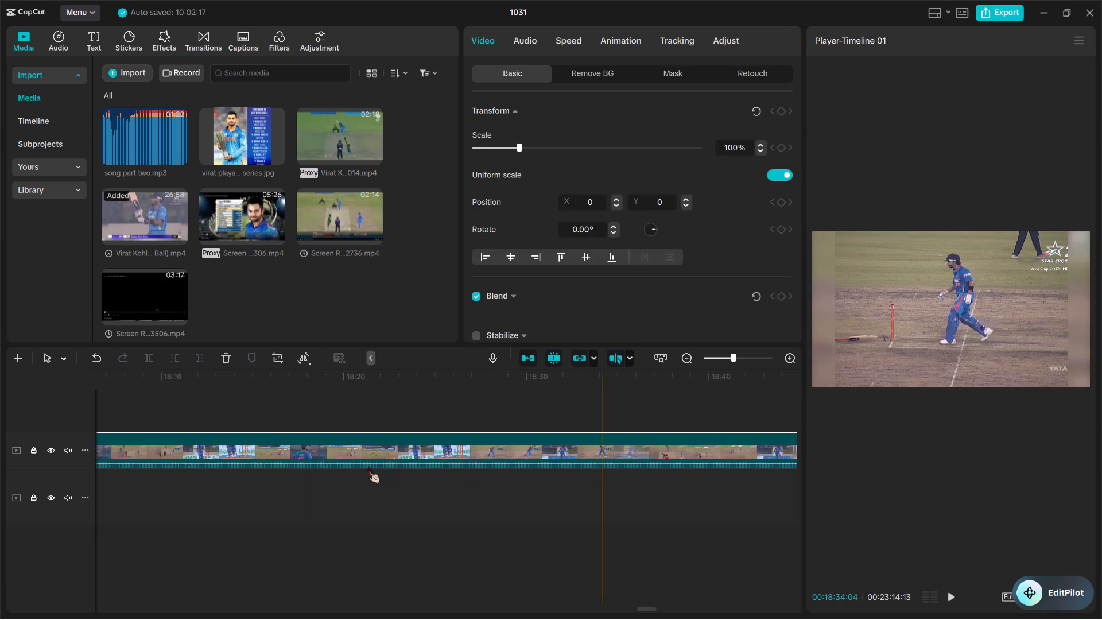
scroll(304, 462, "right", 4)
scroll(385, 468, "right", 1)
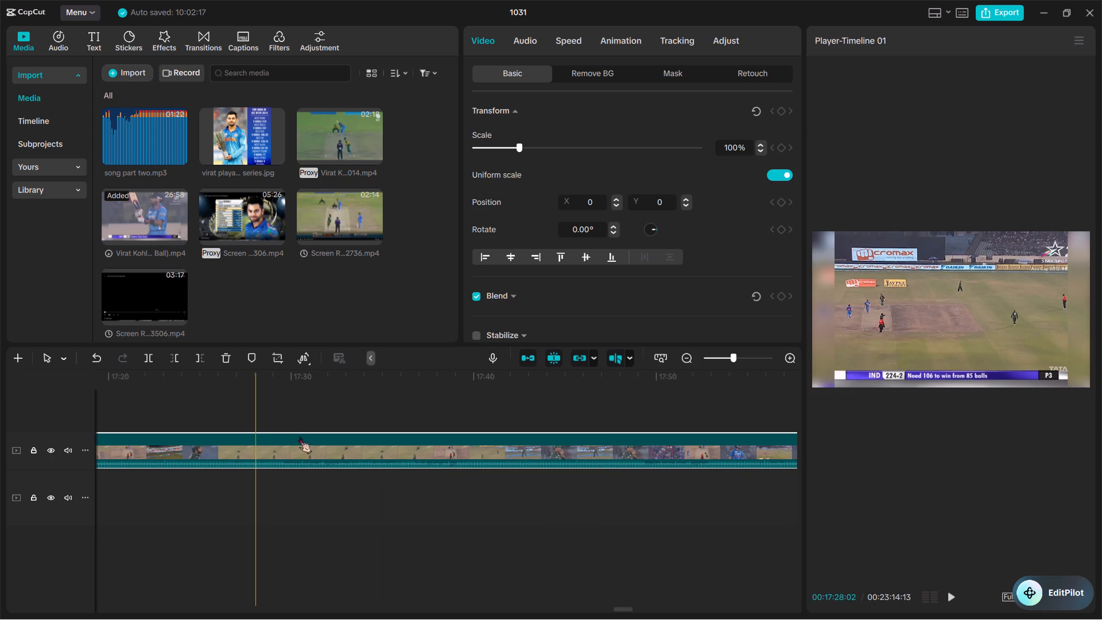
scroll(512, 433, "left", 1)
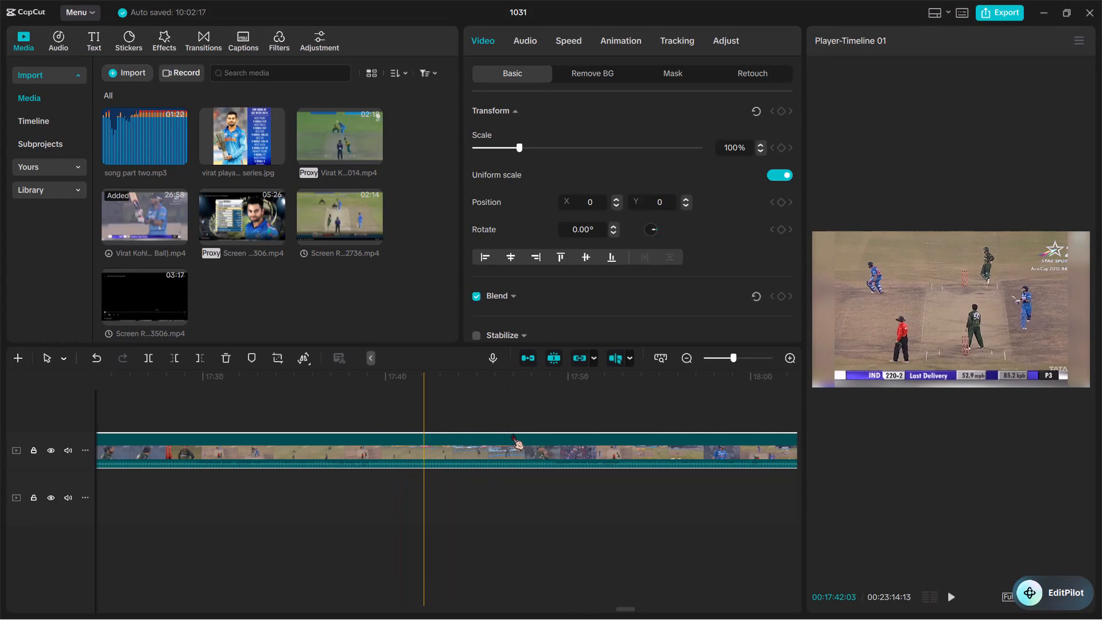
scroll(642, 457, "right", 1)
scroll(388, 454, "right", 3)
scroll(476, 468, "right", 4)
scroll(476, 468, "left", 1)
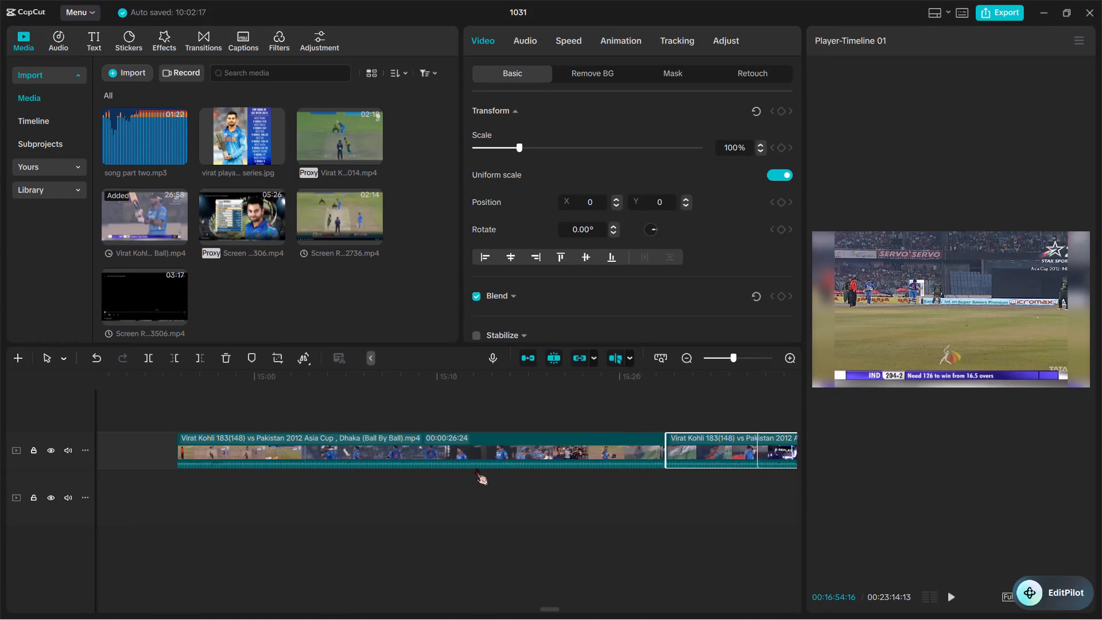
Review the long piece after the 26-second clip forward from about 00:15:22 to the 00:18:59:23 cut, checking its shots for usable boundaries.
scroll(476, 468, "left", 1)
scroll(546, 454, "left", 1)
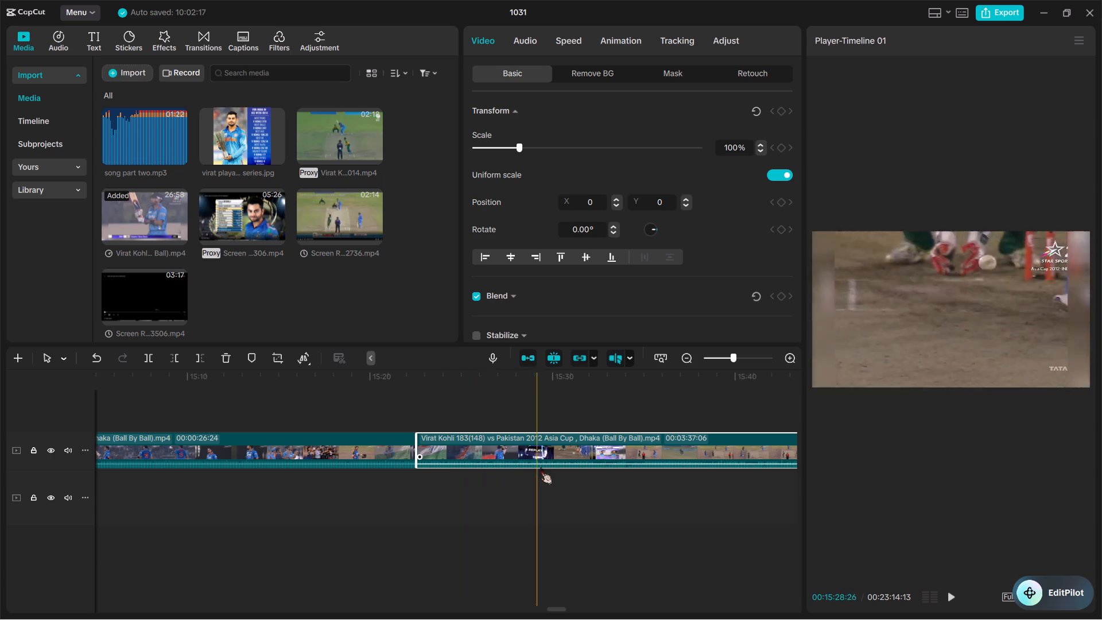
scroll(599, 476, "left", 1)
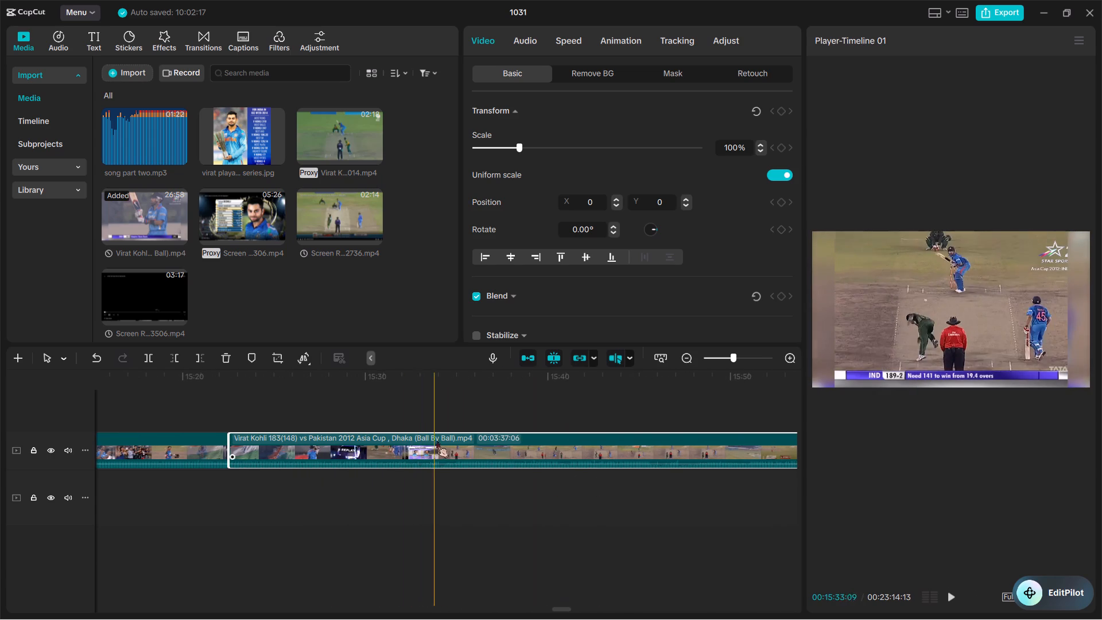
scroll(597, 479, "left", 1)
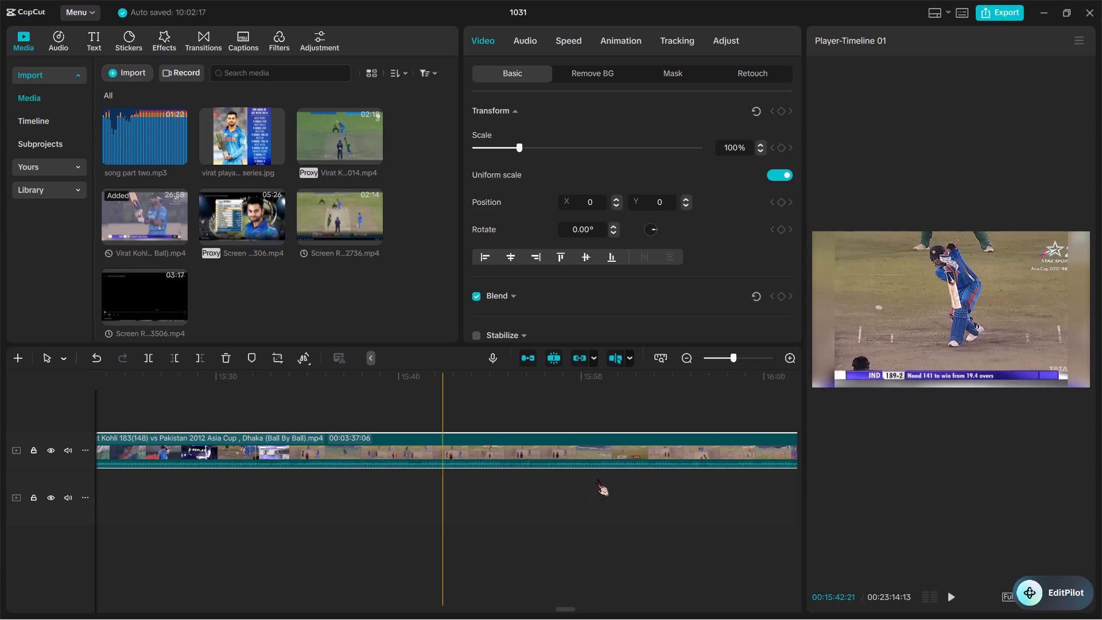
scroll(639, 464, "left", 1)
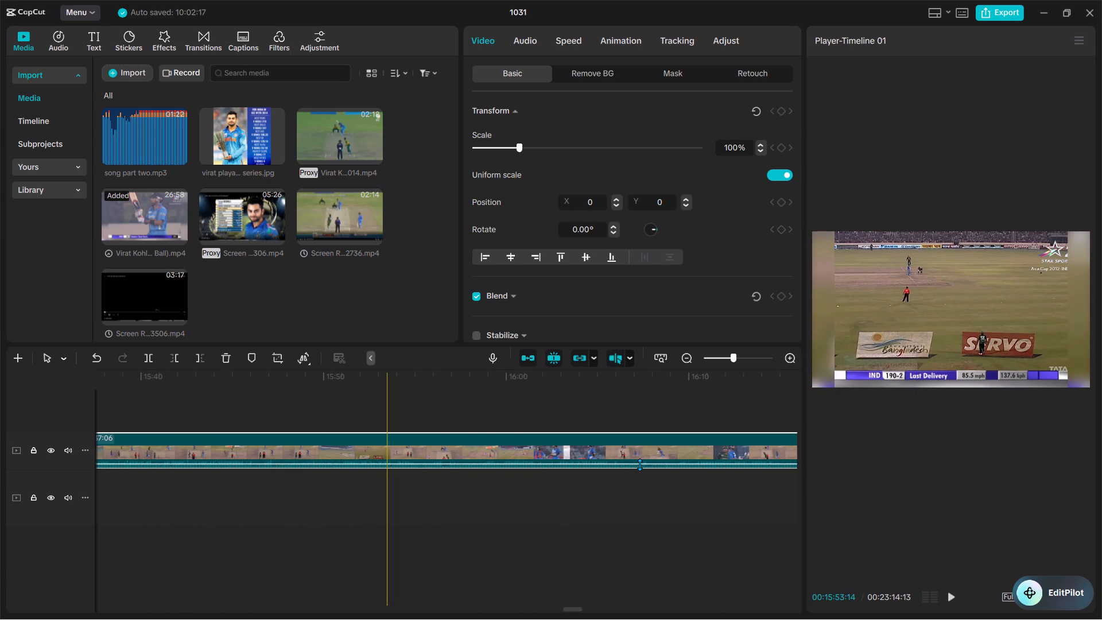
scroll(704, 467, "left", 1)
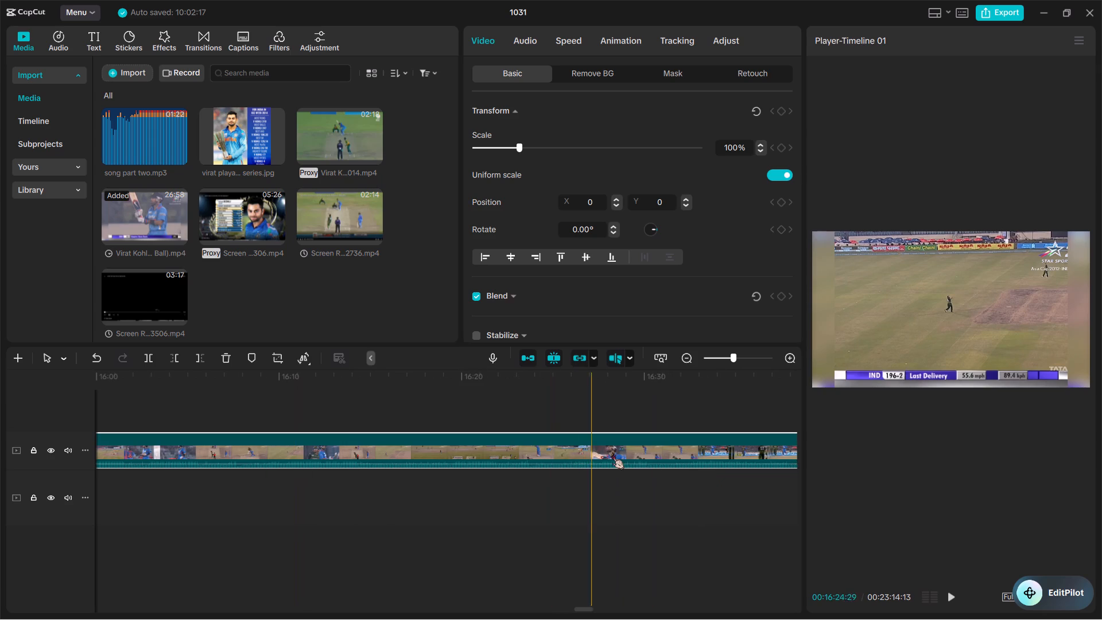
scroll(709, 466, "down", 4, "ctrl")
scroll(669, 449, "left", 1)
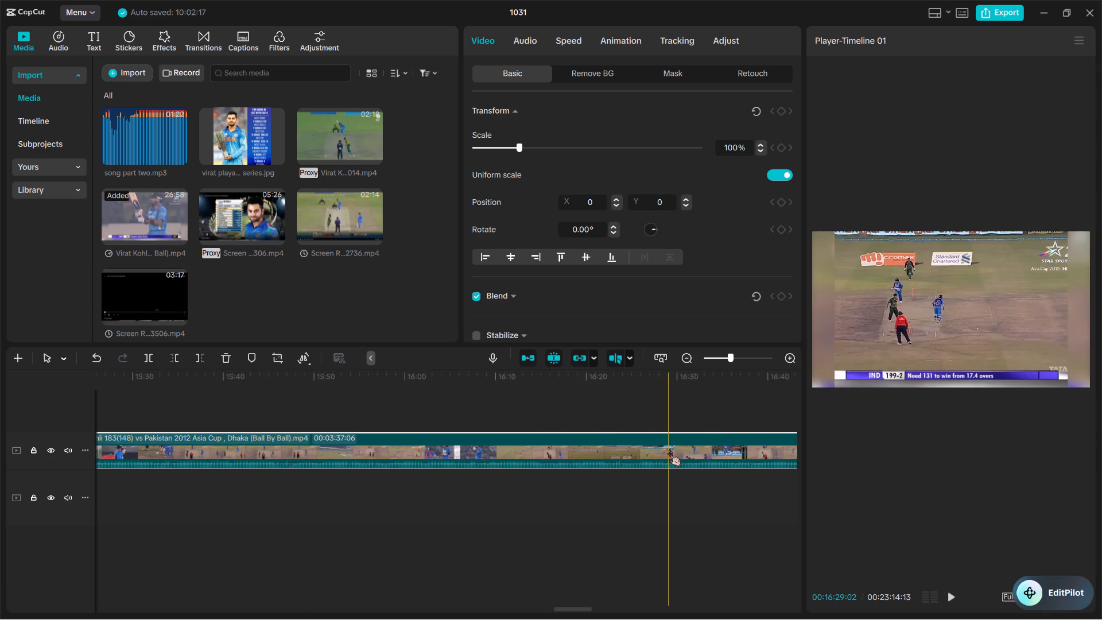
scroll(669, 449, "left", 2)
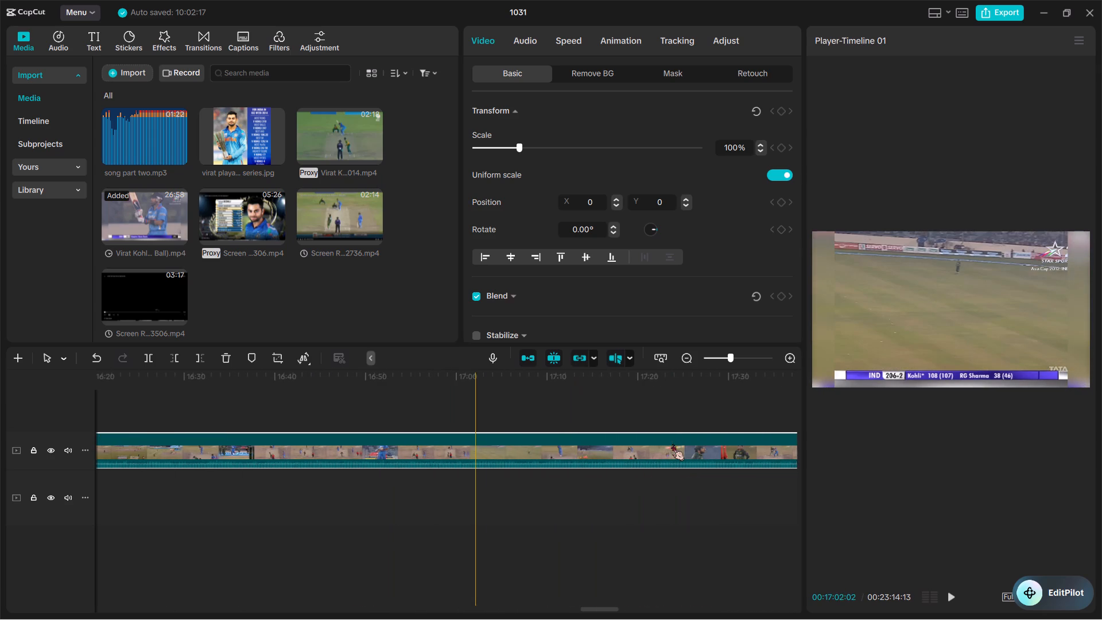
scroll(672, 444, "left", 1)
scroll(624, 449, "left", 1)
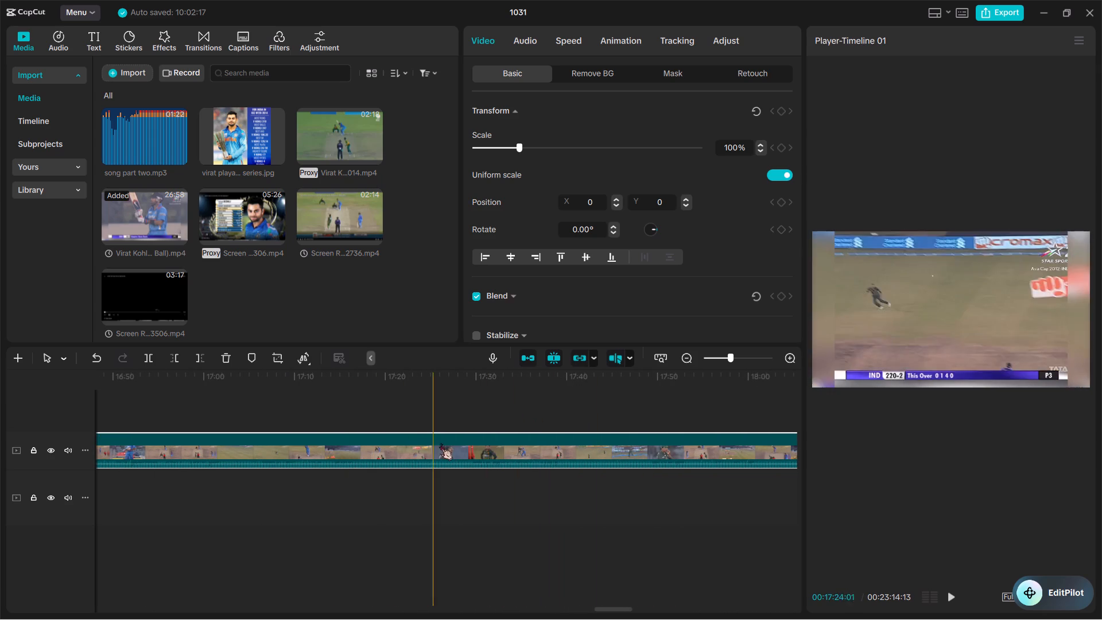
scroll(659, 456, "left", 1)
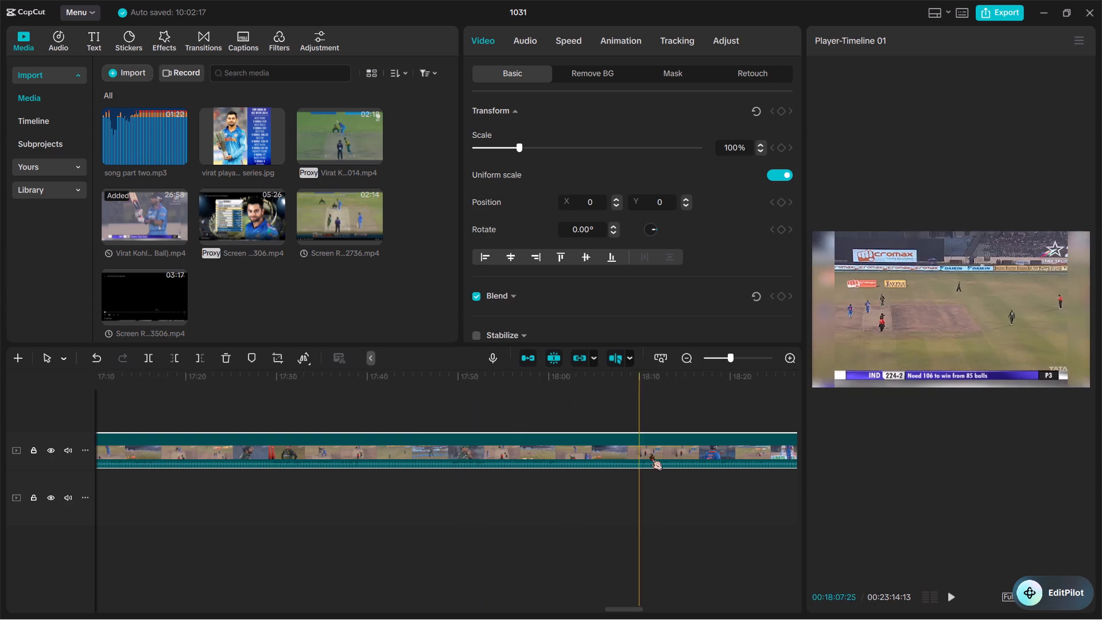
scroll(654, 459, "left", 2)
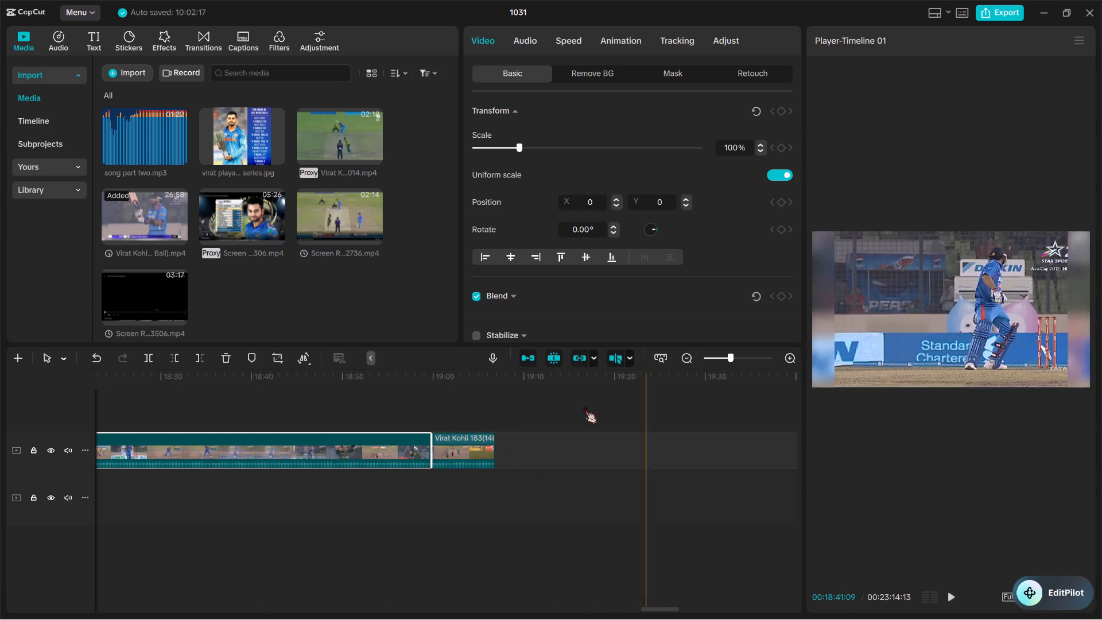
Delete the 00:03:37:06 piece of match footage that ends at the 00:18:59:23 cut.
scroll(453, 448, "right", 1)
left_click(407, 451)
key("BackSpace")
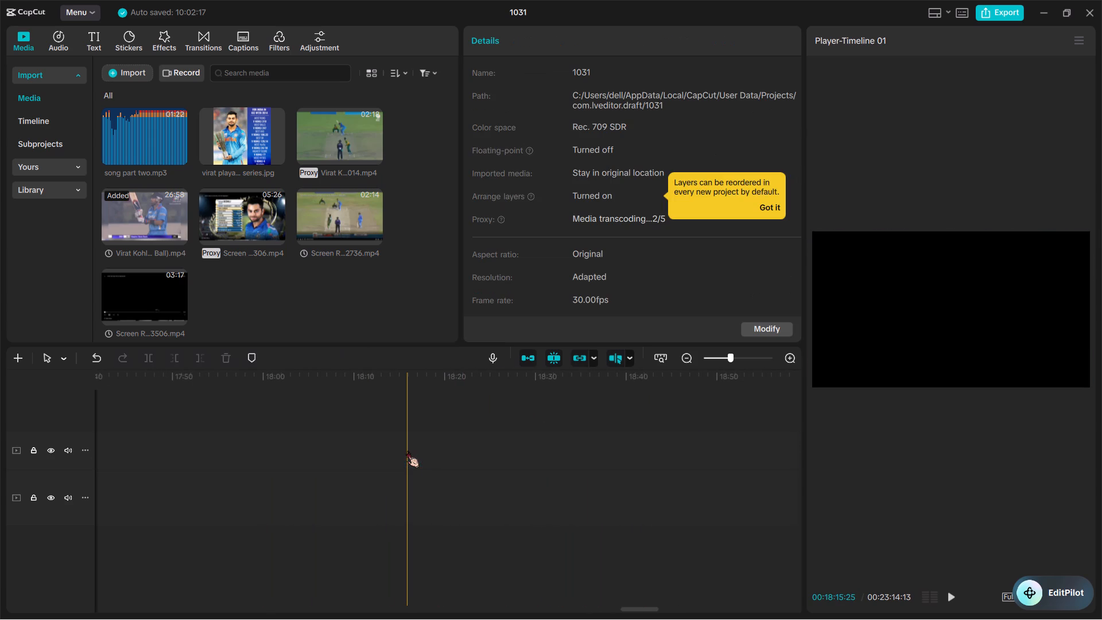
Select the five kept clips between about 00:15:00 and 00:23:14 together and extend their starts about 10 seconds earlier.
scroll(407, 451, "down", 19, "ctrl")
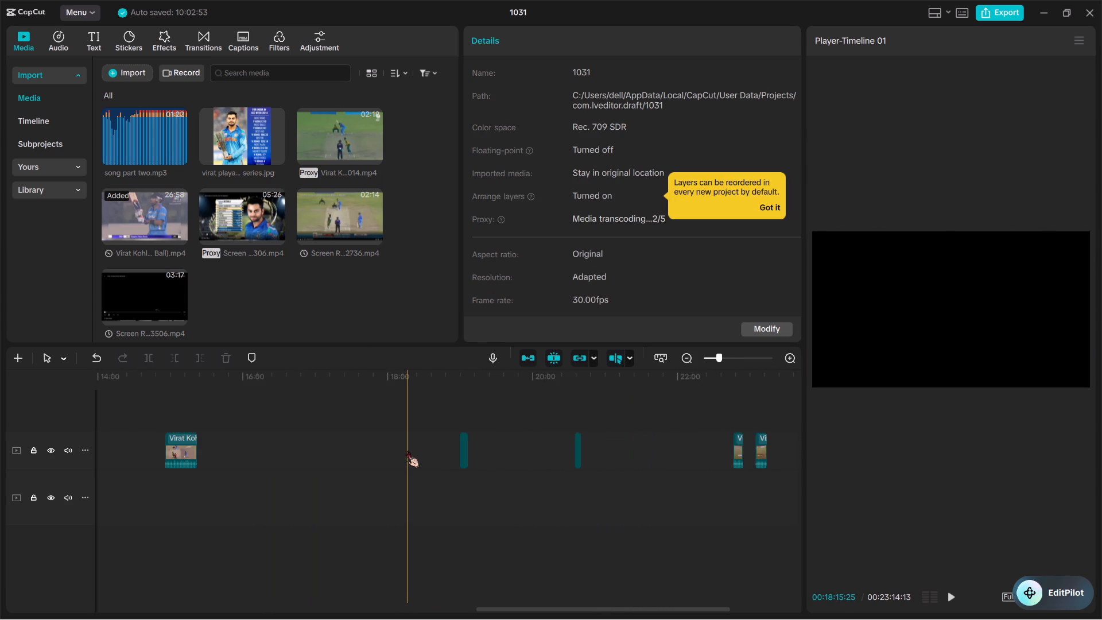
scroll(407, 451, "down", 9, "ctrl")
left_click_drag(483, 400, 462, 468)
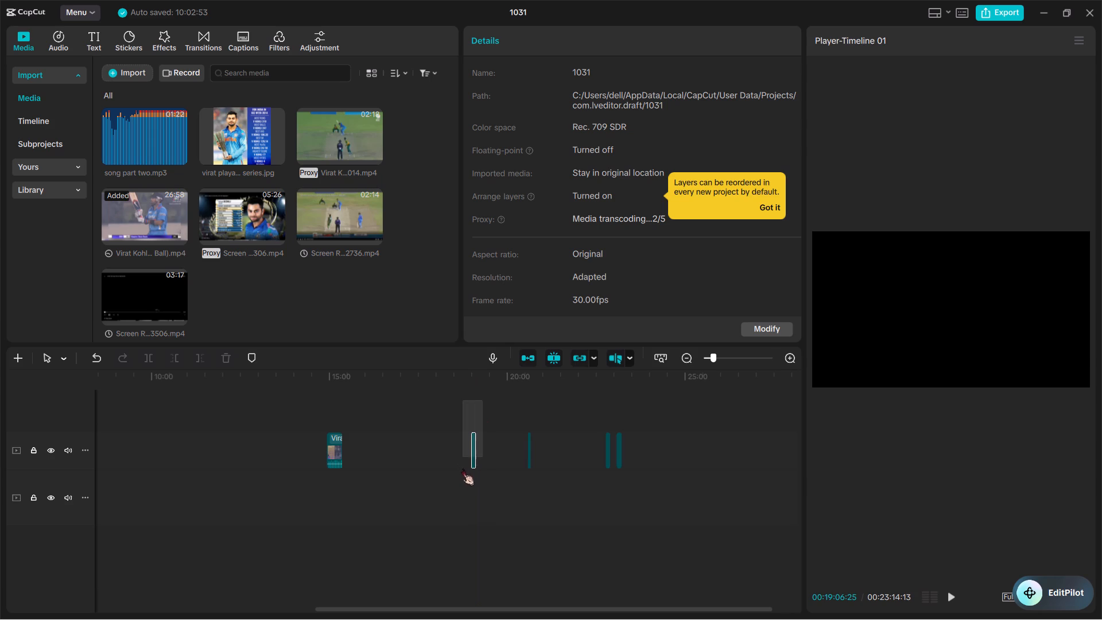
left_click_drag(462, 468, 751, 474)
left_click_drag(670, 483, 668, 409)
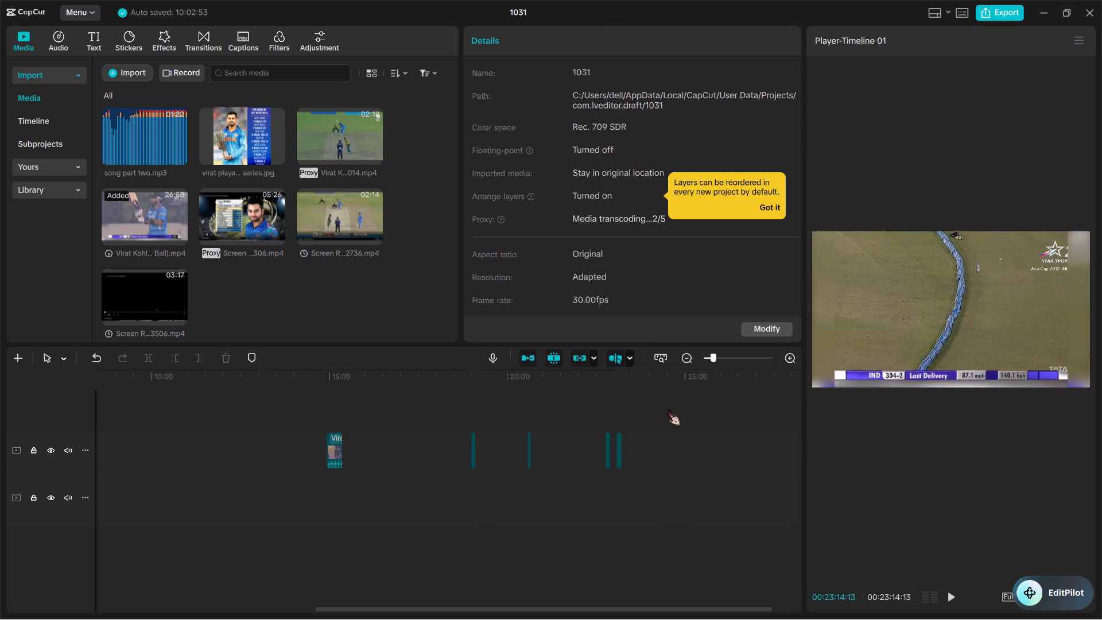
left_click_drag(668, 409, 391, 491)
left_click_drag(506, 423, 503, 430)
scroll(537, 451, "down", 1, "ctrl")
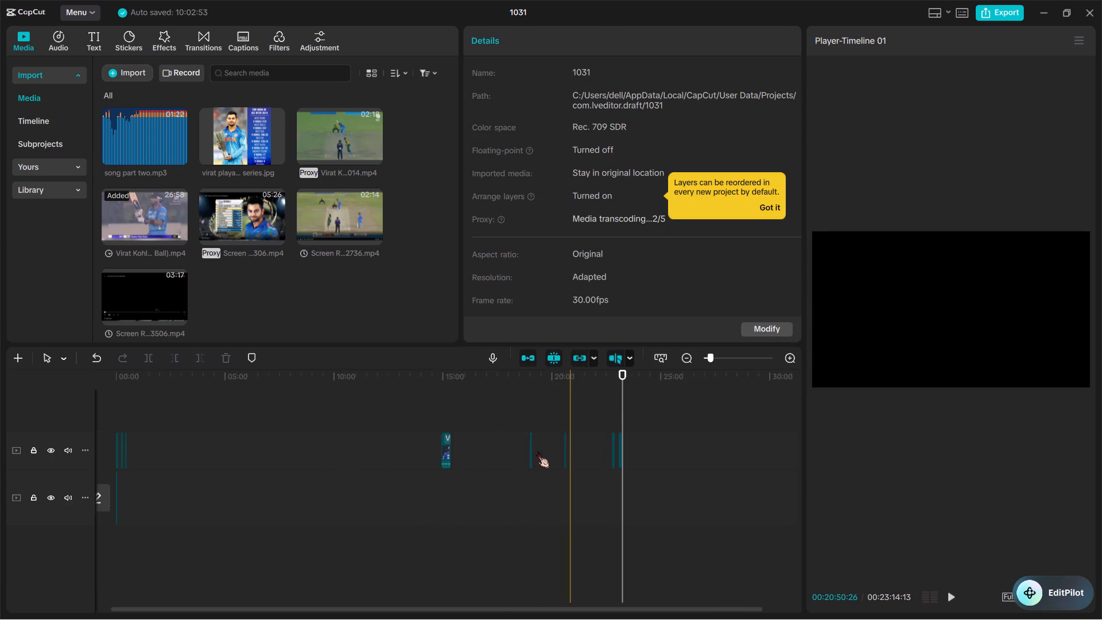
scroll(537, 451, "down", 3, "ctrl")
left_click_drag(424, 382, 462, 420)
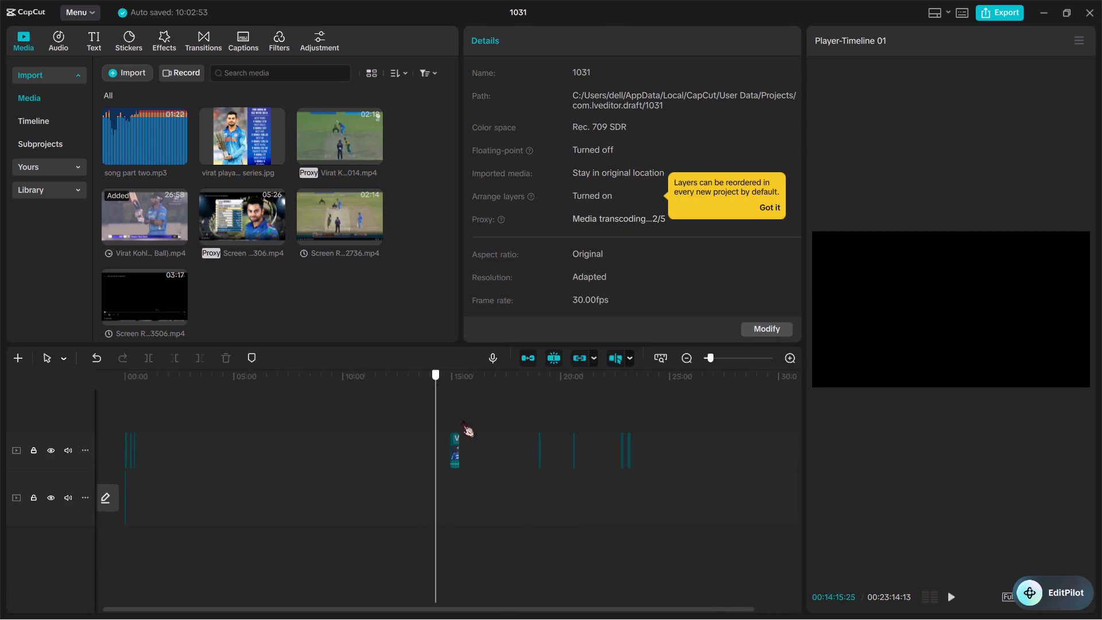
left_click_drag(462, 420, 653, 403)
left_click_drag(653, 403, 366, 498)
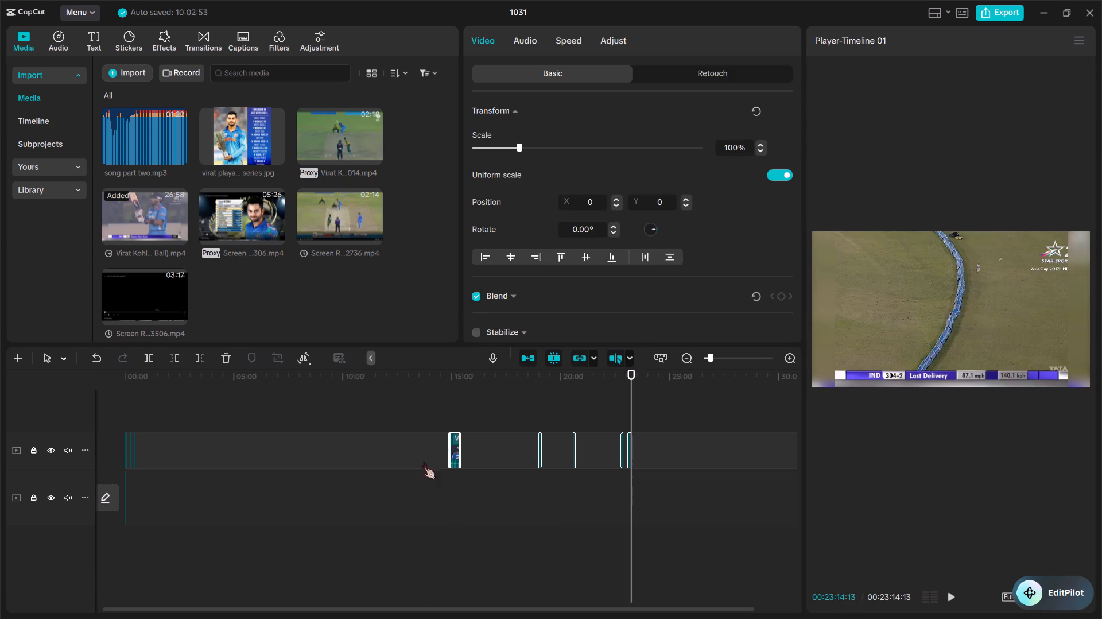
left_click_drag(450, 451, 410, 529)
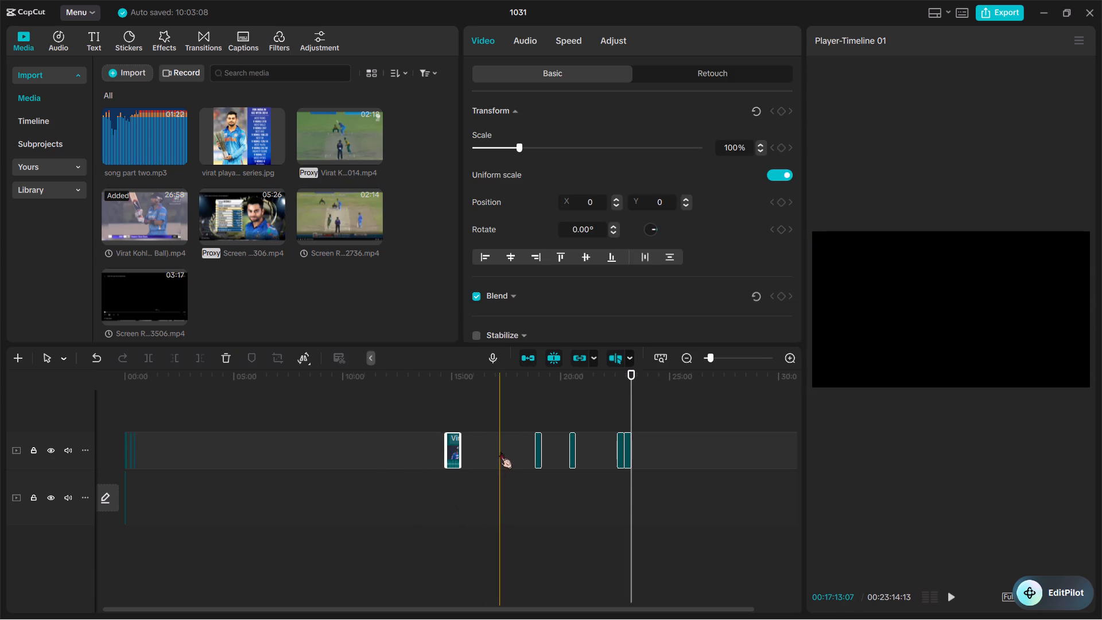
Reselect the same five clips and shorten their ends together by about 8 seconds, ending the last one at 00:23:06:16.
left_click_drag(500, 452, 482, 490)
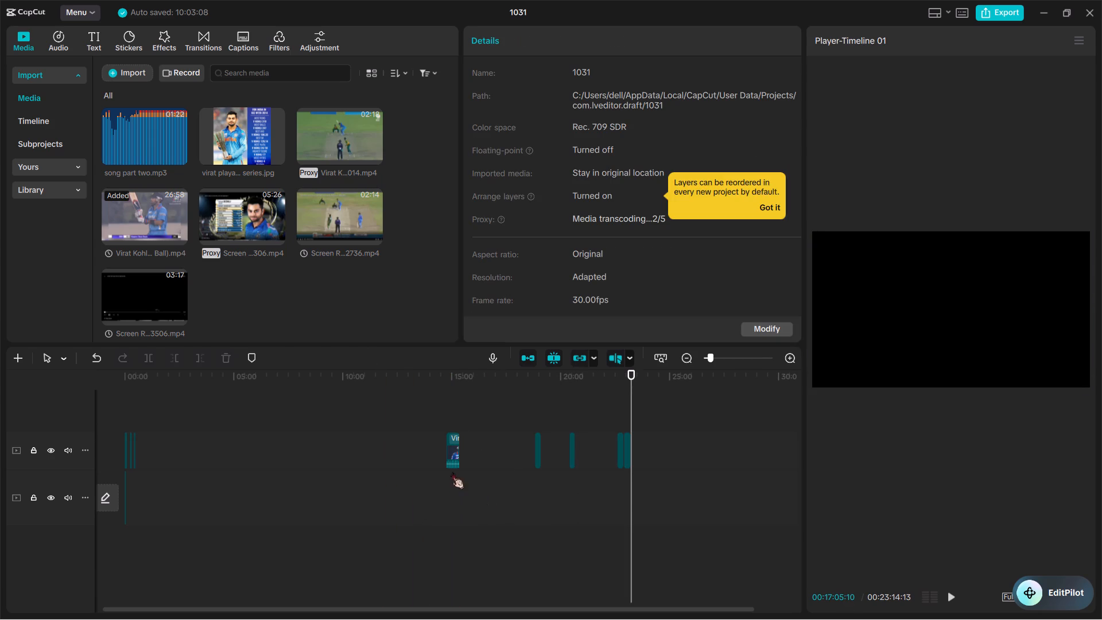
left_click_drag(408, 403, 714, 485)
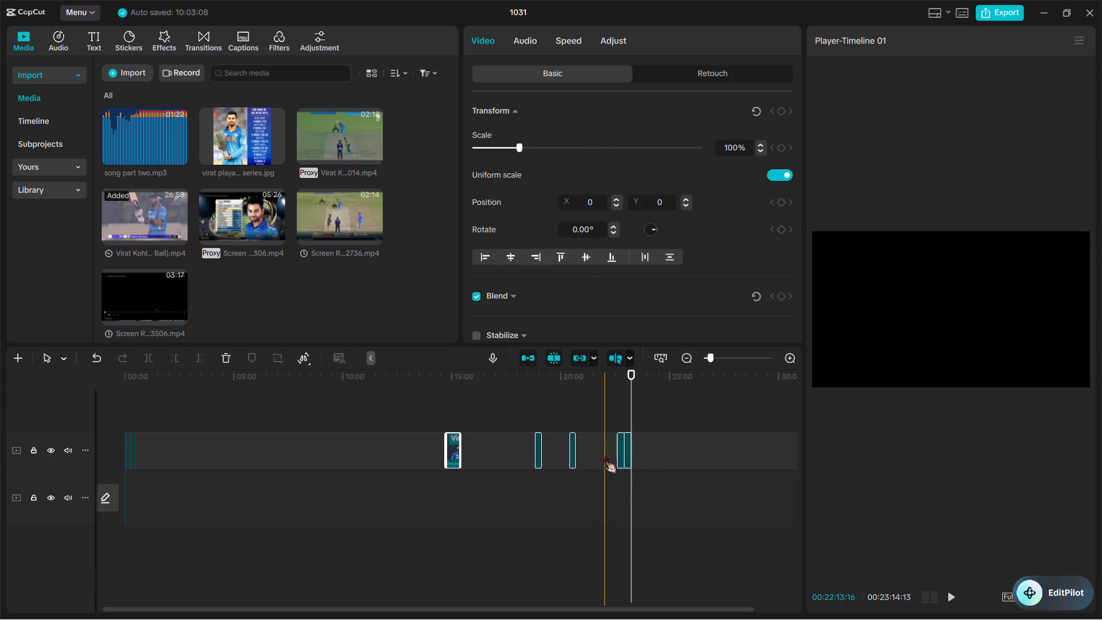
left_click_drag(588, 445, 574, 502)
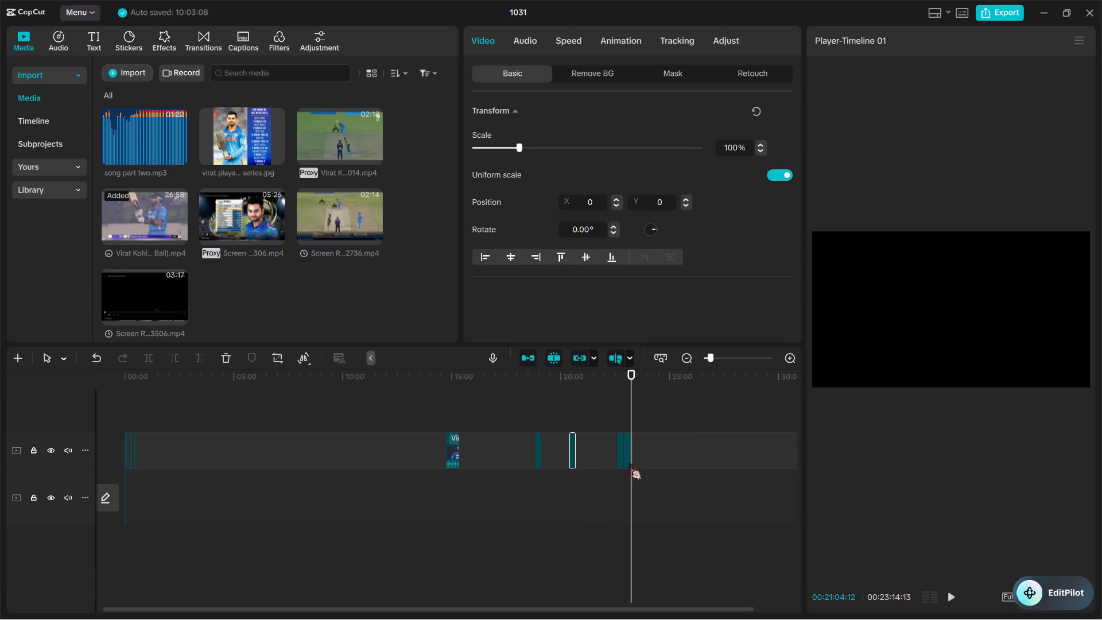
left_click_drag(718, 416, 409, 472)
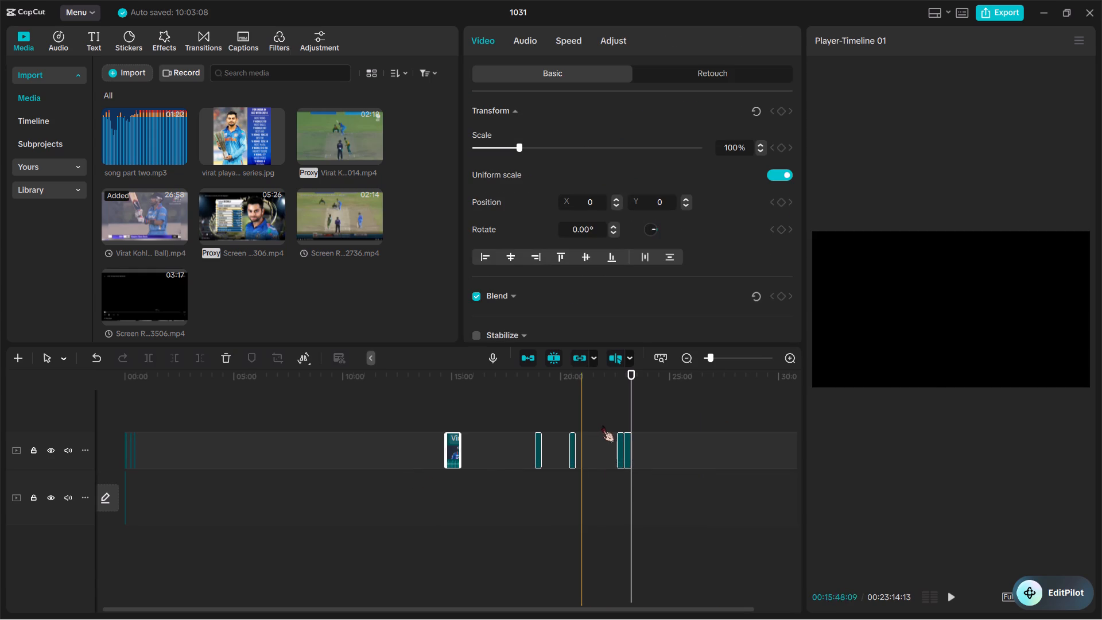
left_click_drag(628, 444, 622, 460)
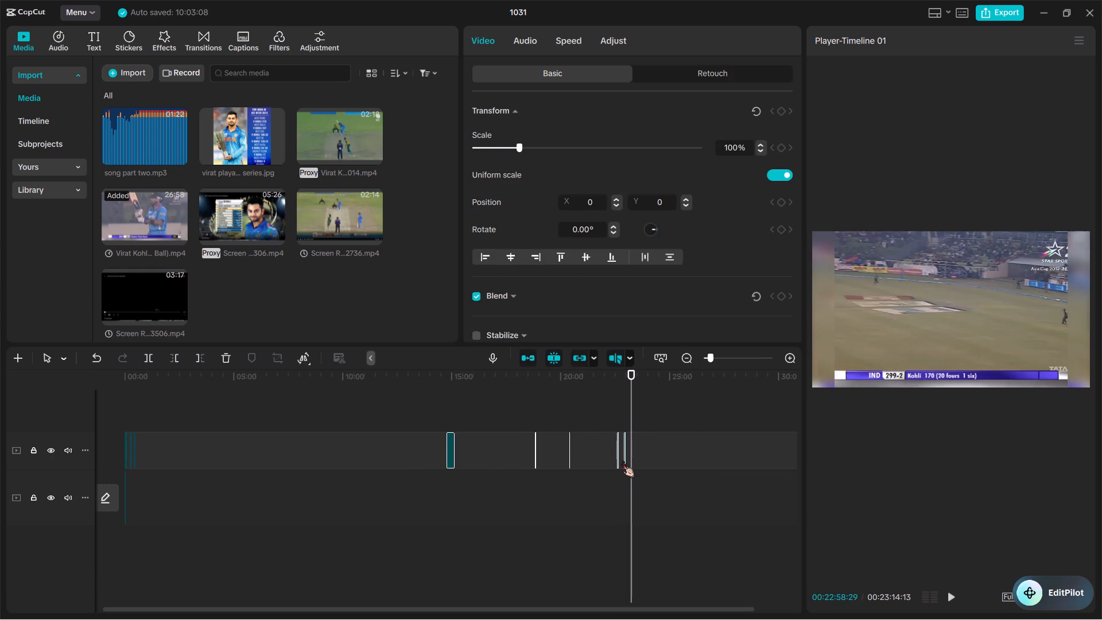
left_click_drag(622, 460, 625, 461)
left_click(673, 435)
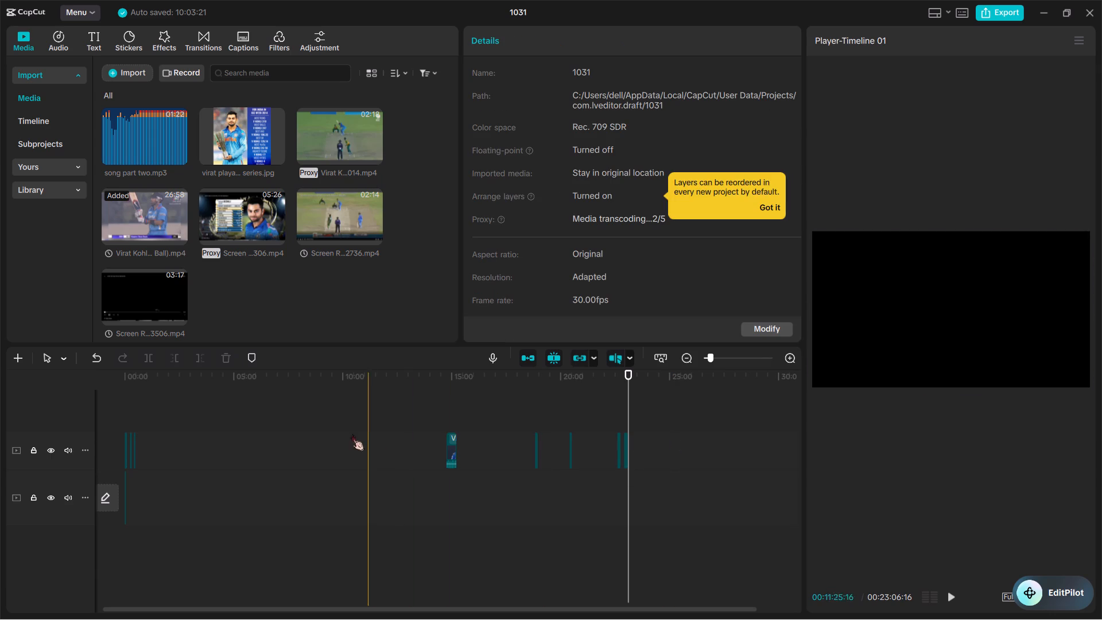
Extend the end of the Kohli century clip near 00:15:00 so that it runs 00:00:42:29.
left_click_drag(380, 428, 476, 462)
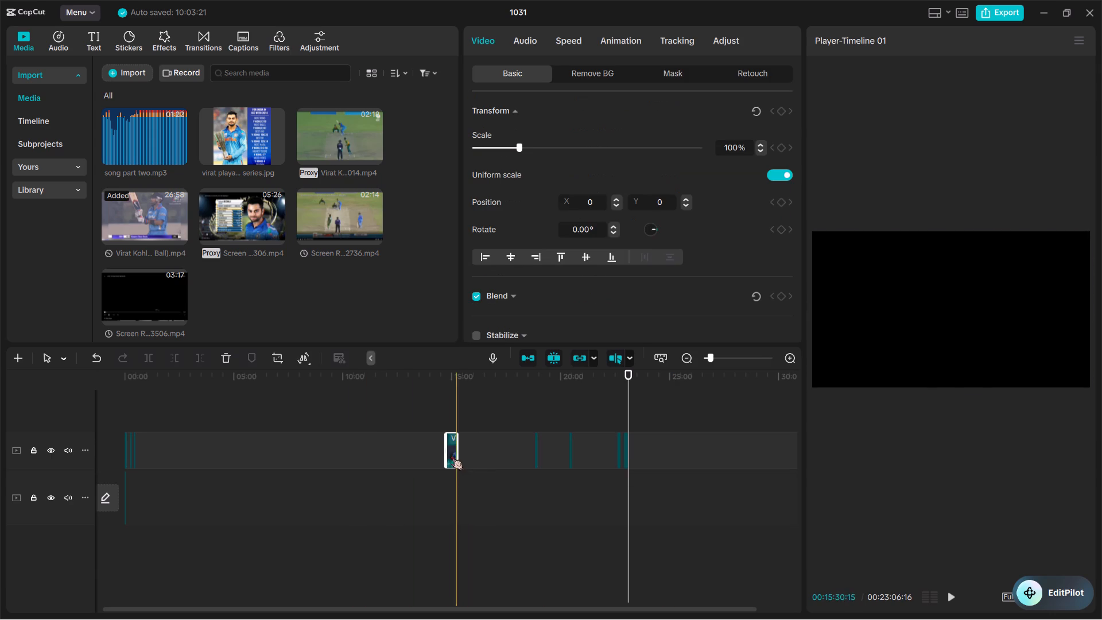
left_click_drag(453, 449, 446, 485)
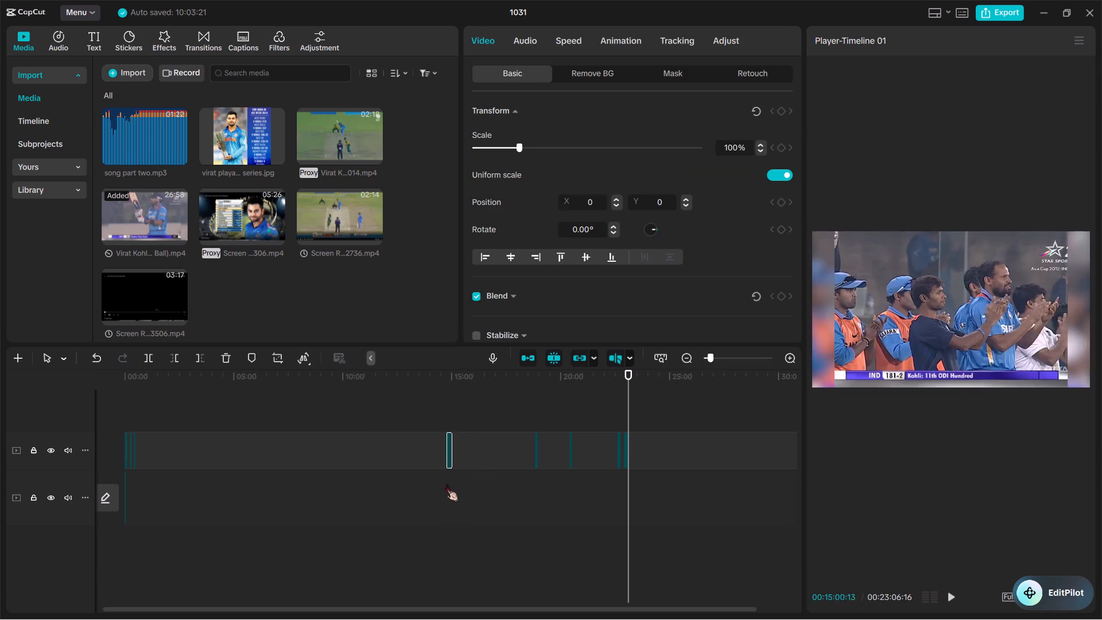
left_click_drag(446, 485, 458, 489)
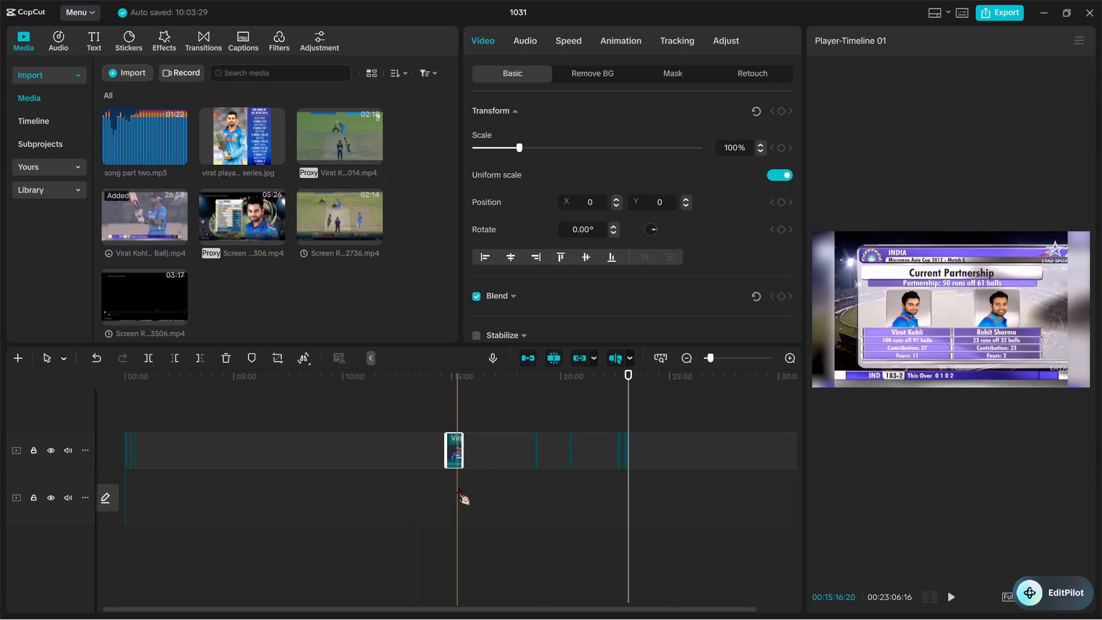
Move the Kohli century clip near 00:15:00 down to the main track, directly after the opening clip.
left_click(404, 398)
left_click_drag(452, 444, 438, 486)
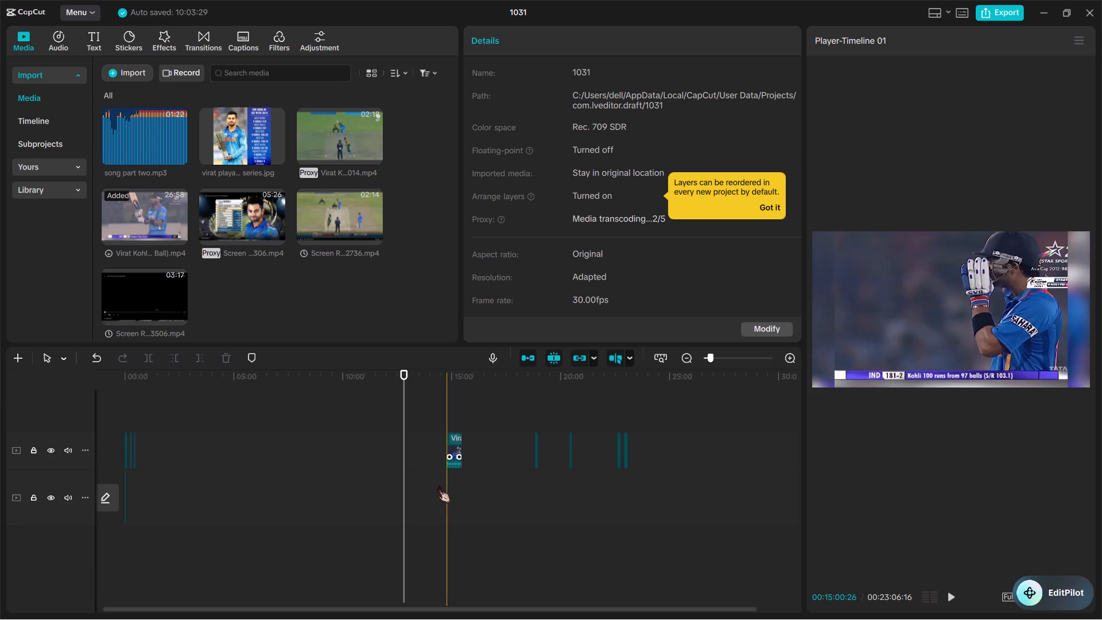
left_click_drag(438, 486, 243, 502)
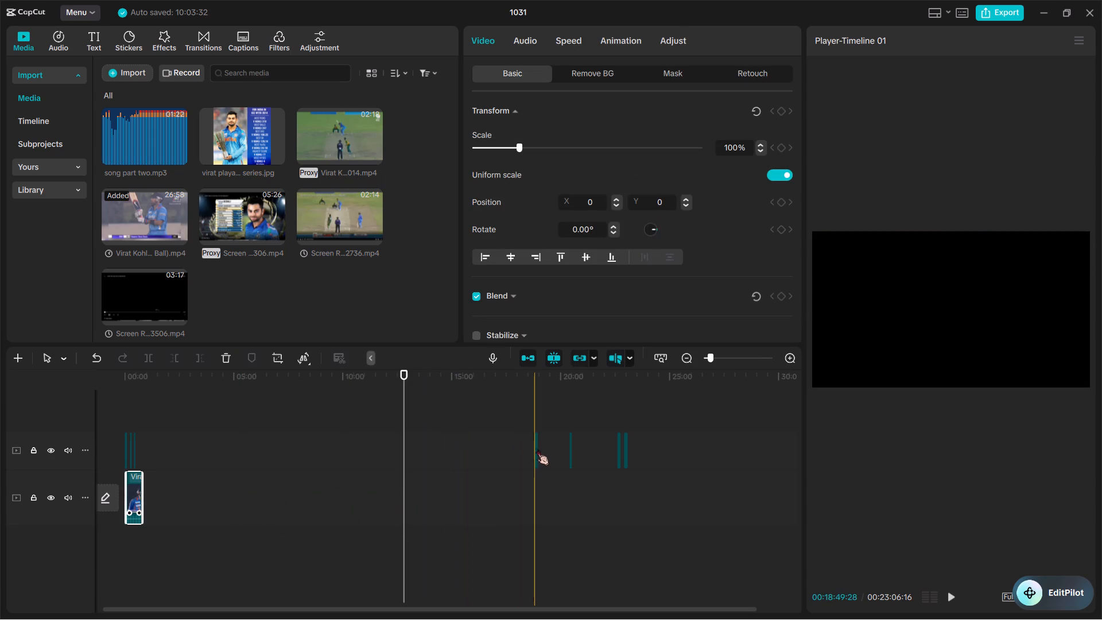
Move the 227-2 clip at about 00:18:50 down to the end of the main track.
left_click_drag(539, 452, 533, 467)
scroll(533, 467, "up", 10, "ctrl")
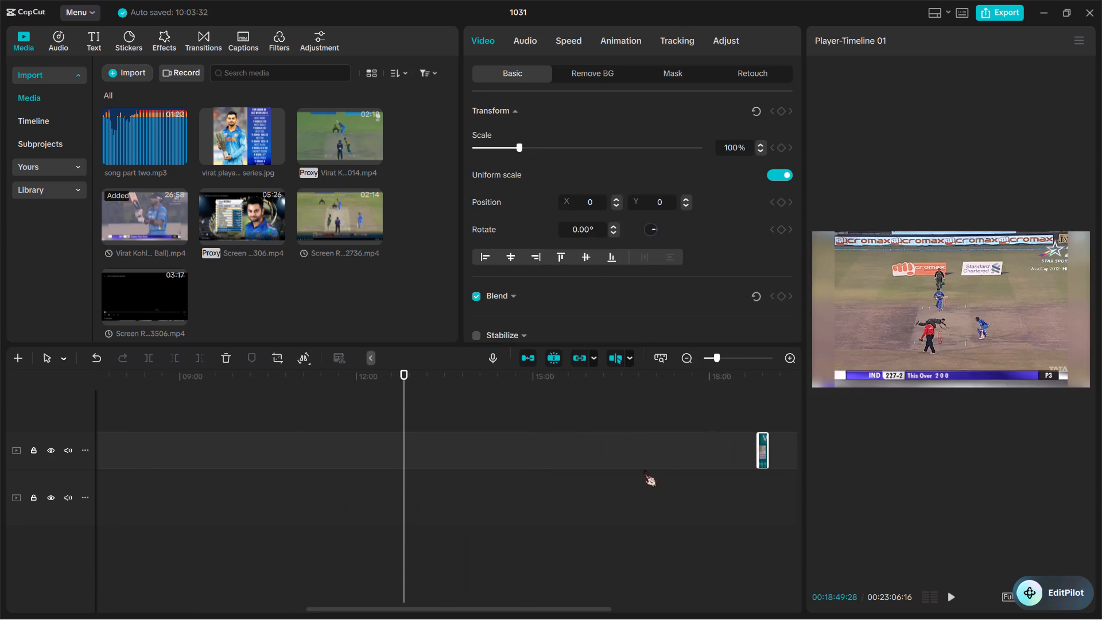
left_click(762, 457)
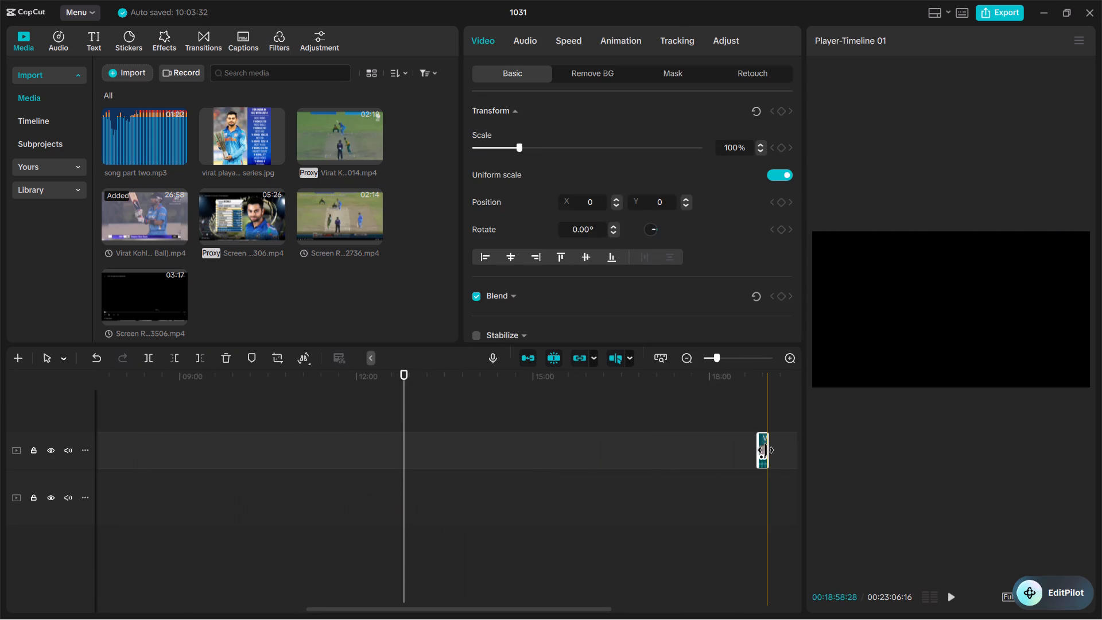
scroll(759, 452, "up", 9, "ctrl")
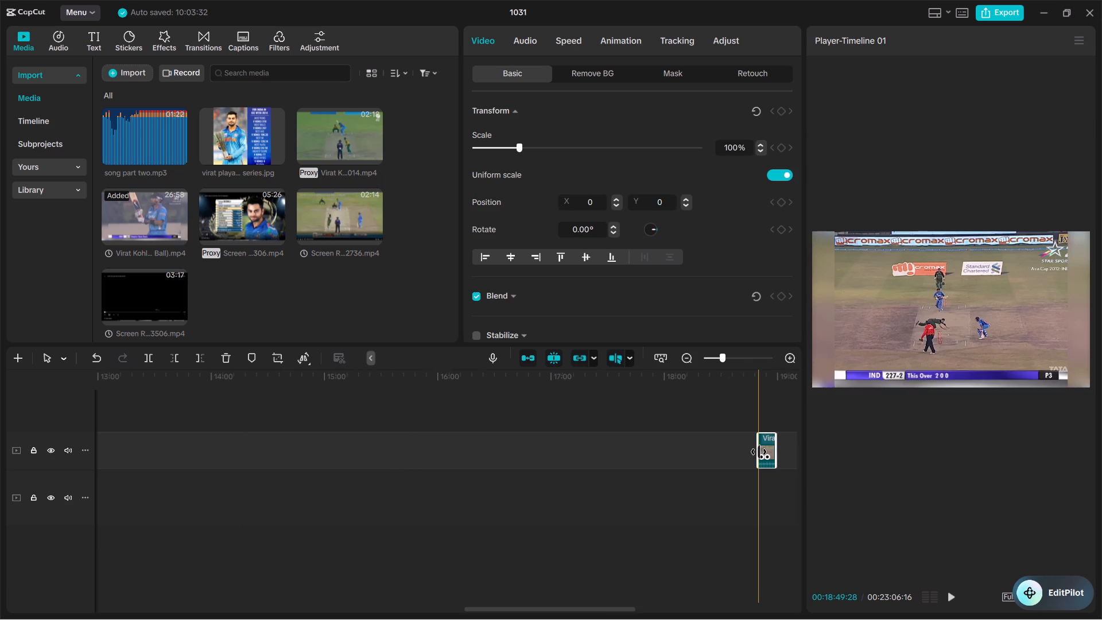
scroll(759, 452, "up", 20, "ctrl")
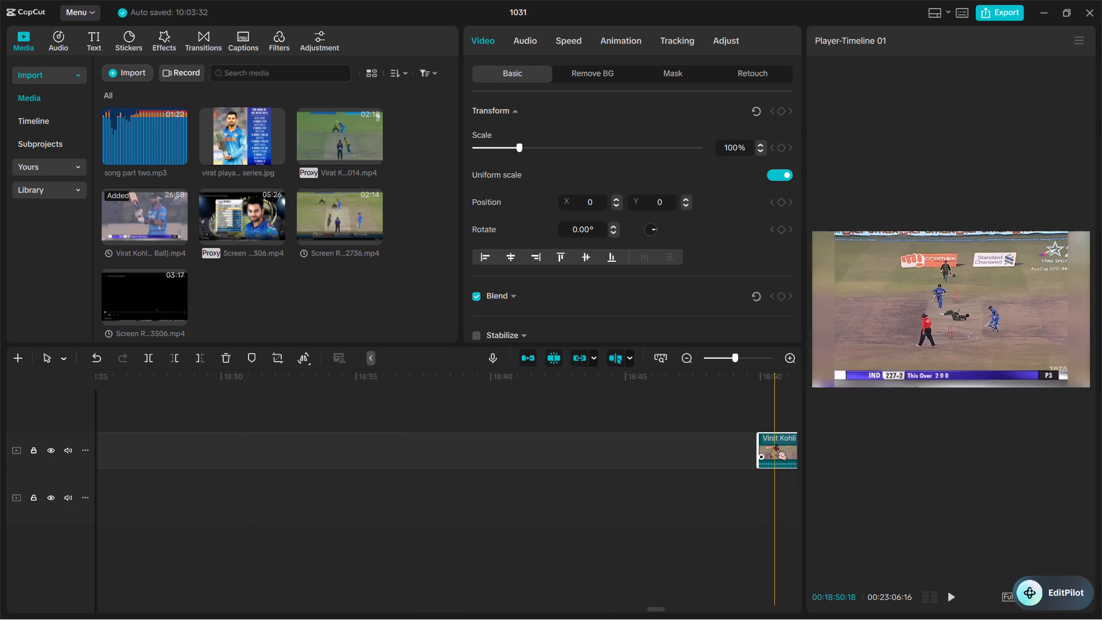
left_click_drag(775, 444, 729, 499)
Move the 250-2 clip at about 00:20:25 down to the end of the main track.
scroll(752, 472, "left", 1)
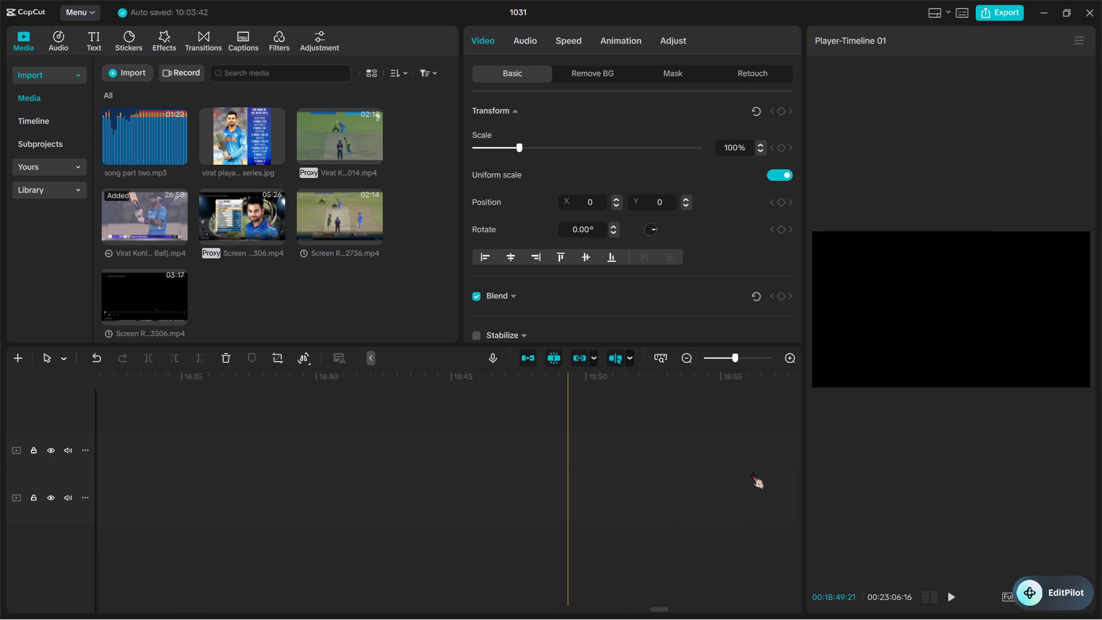
scroll(752, 472, "left", 8)
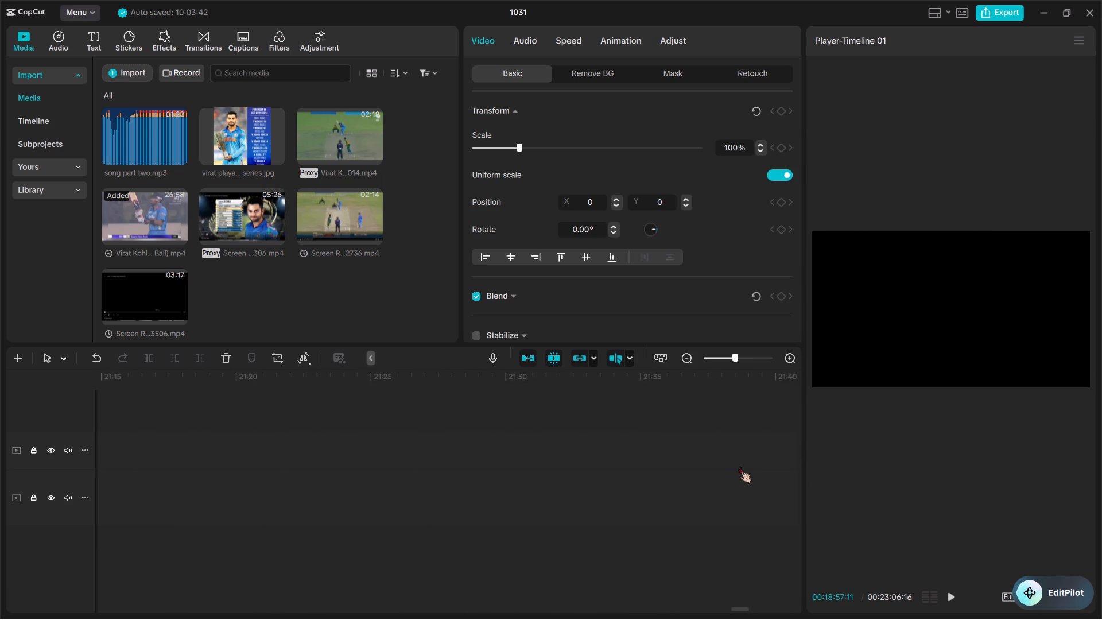
scroll(739, 466, "right", 1)
left_click_drag(517, 447, 515, 479)
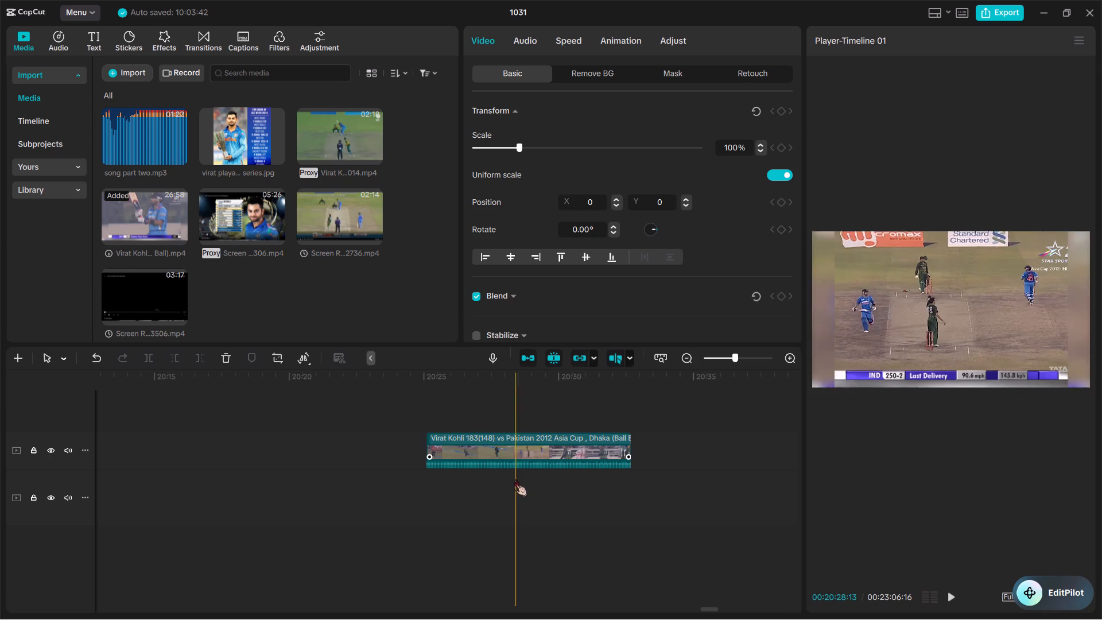
left_click_drag(515, 479, 503, 510)
Select the last two clips, near 00:22:36 and 00:22:54, and move them together to the end of the main track.
scroll(616, 483, "left", 6)
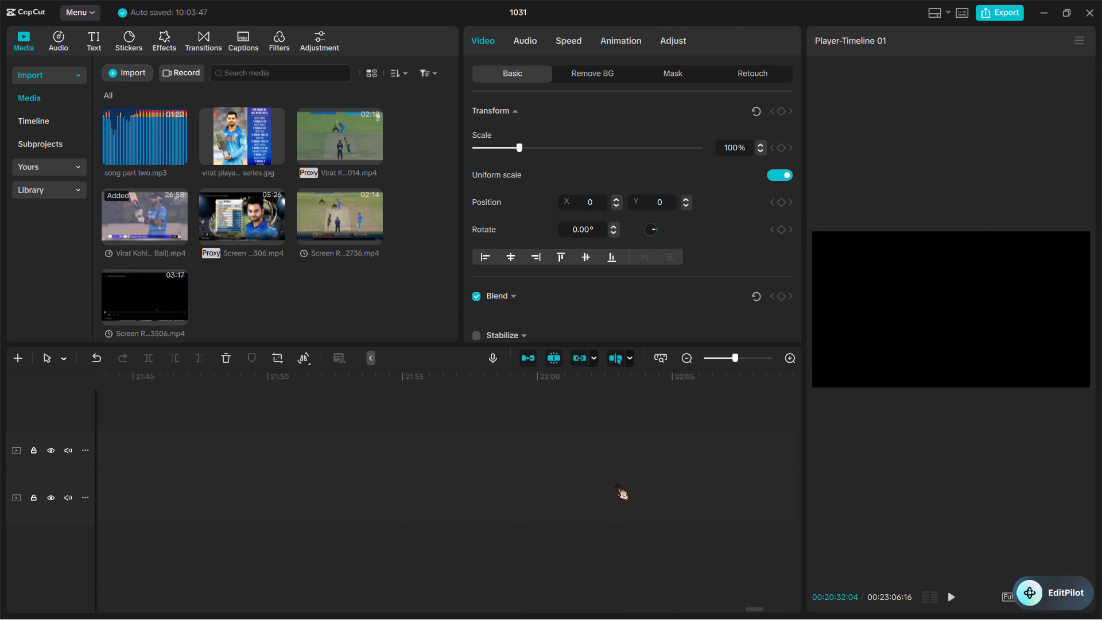
scroll(616, 483, "left", 5)
scroll(616, 483, "down", 4)
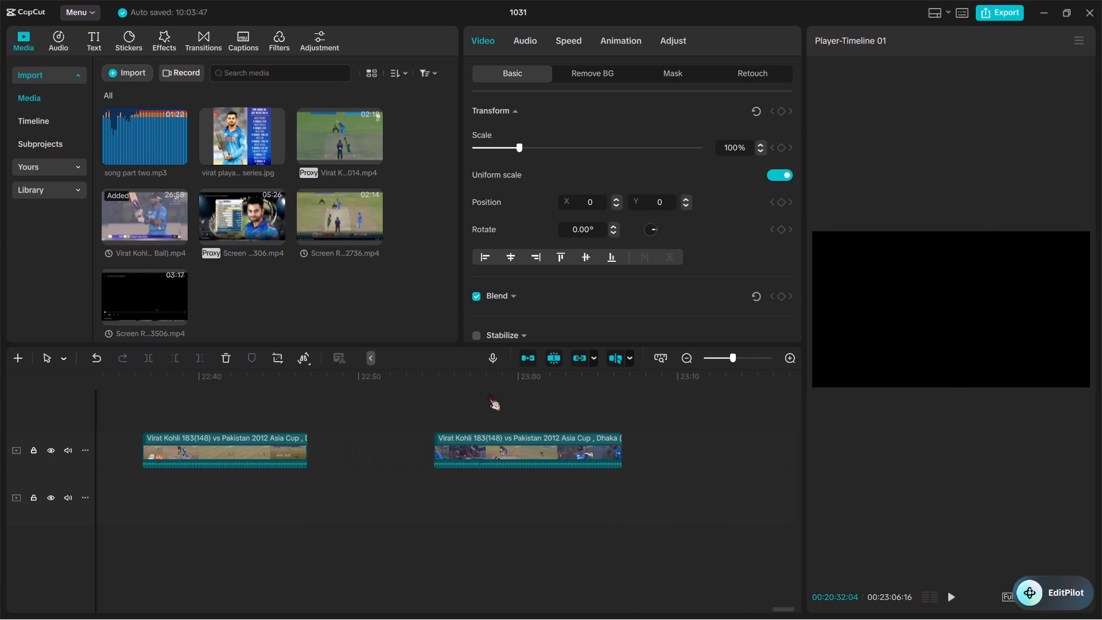
left_click_drag(213, 409, 365, 467)
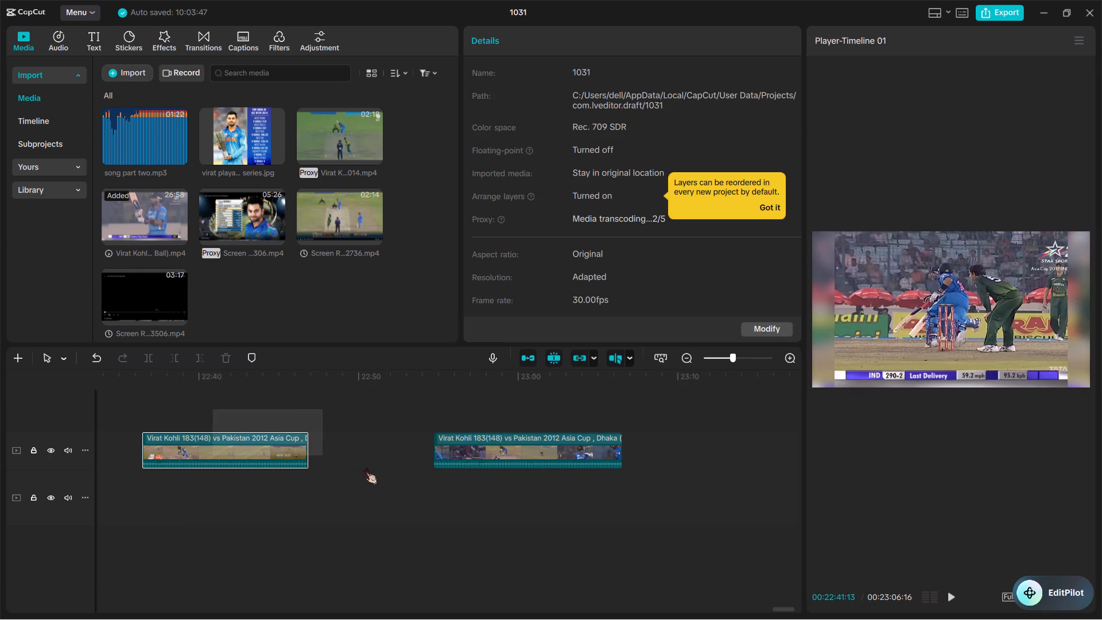
left_click_drag(365, 467, 555, 474)
left_click_drag(463, 446, 456, 506)
Insert the third short clip near the start of the upper track into the main track, directly after the 00:00:42:29 century clip.
scroll(456, 506, "right", 1)
left_click_drag(203, 451, 212, 506)
Insert the two remaining upper-track clips into the main track after the opening clip, with the 00:00:07:18 clip first.
scroll(212, 506, "down", 3, "ctrl")
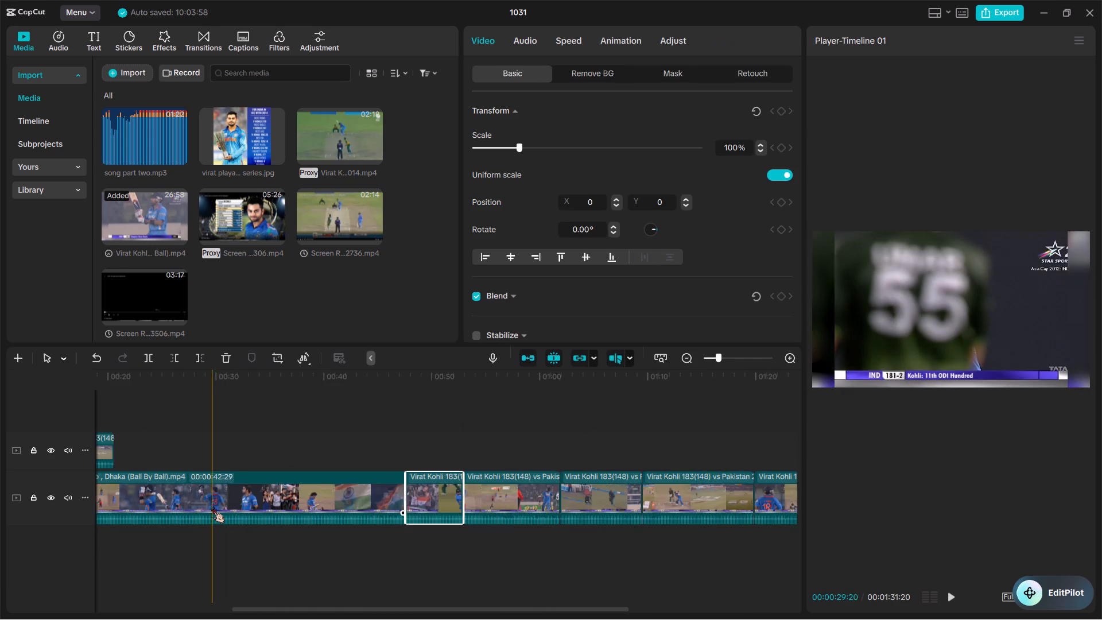
scroll(212, 506, "down", 8, "ctrl")
scroll(222, 502, "right", 1)
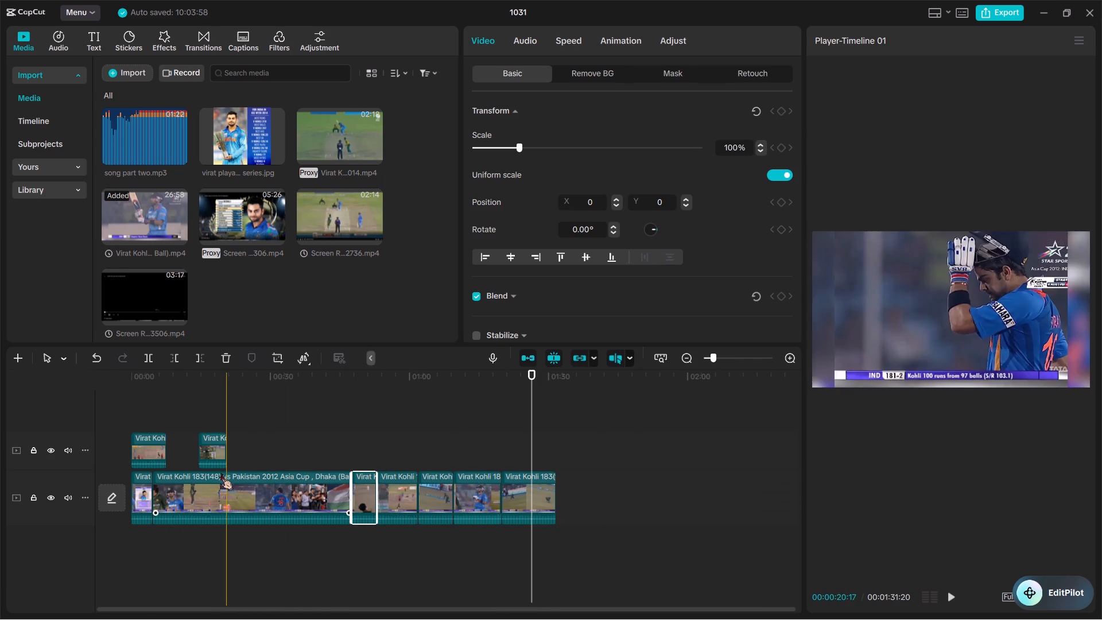
left_click_drag(206, 448, 178, 507)
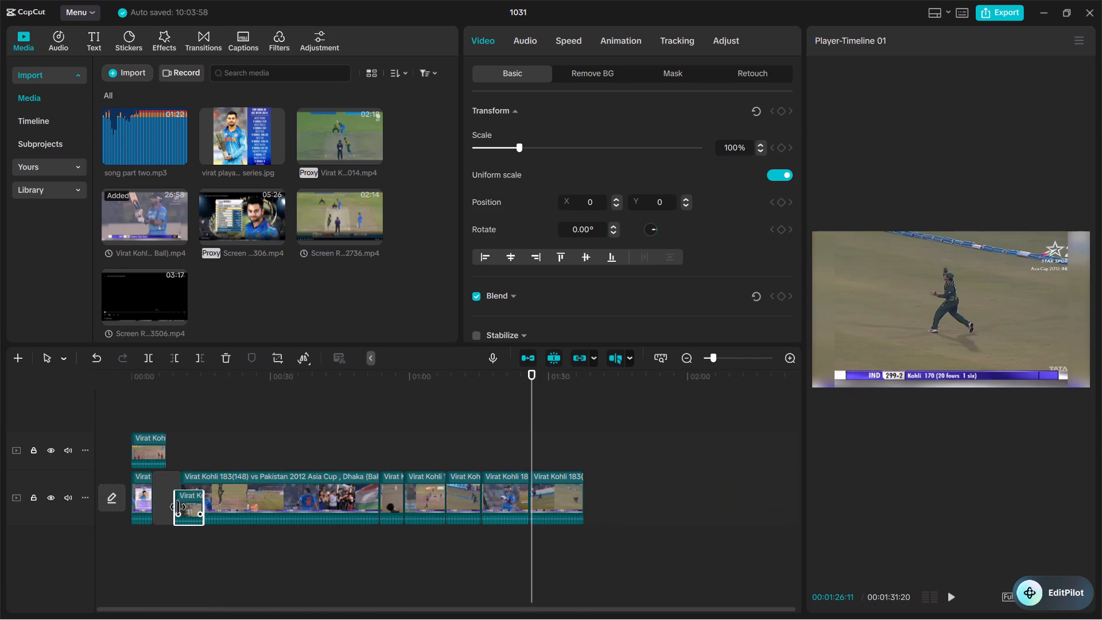
left_click_drag(141, 439, 163, 508)
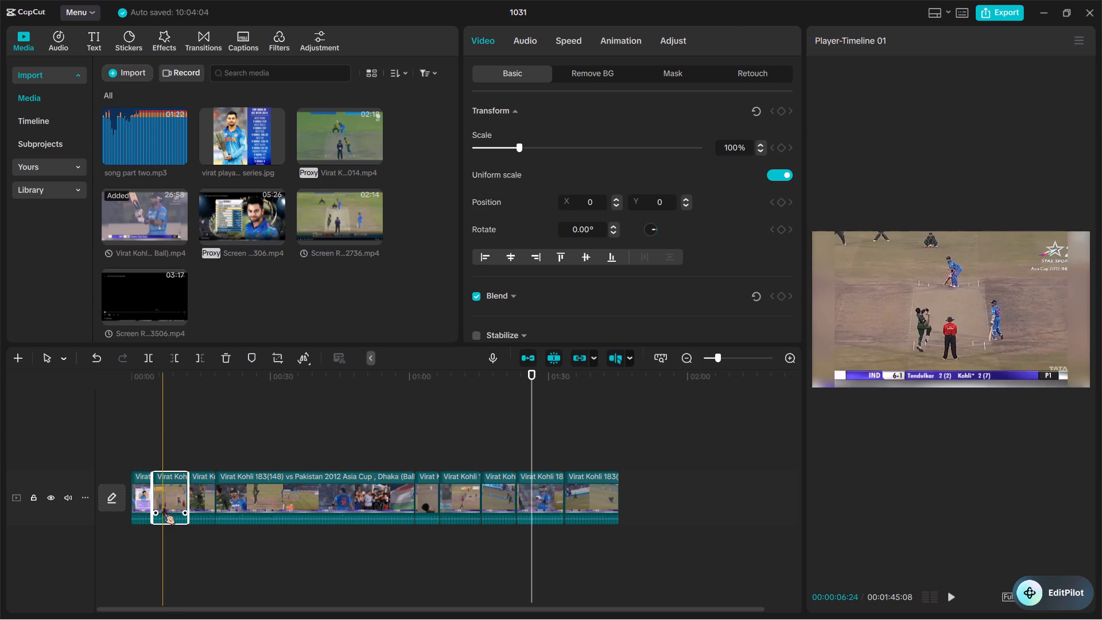
Play through the opening clip and split it at about 00:00:02:10.
scroll(163, 508, "right", 1)
scroll(163, 508, "up", 9, "ctrl")
scroll(163, 508, "up", 7)
scroll(163, 508, "up", 4, "ctrl")
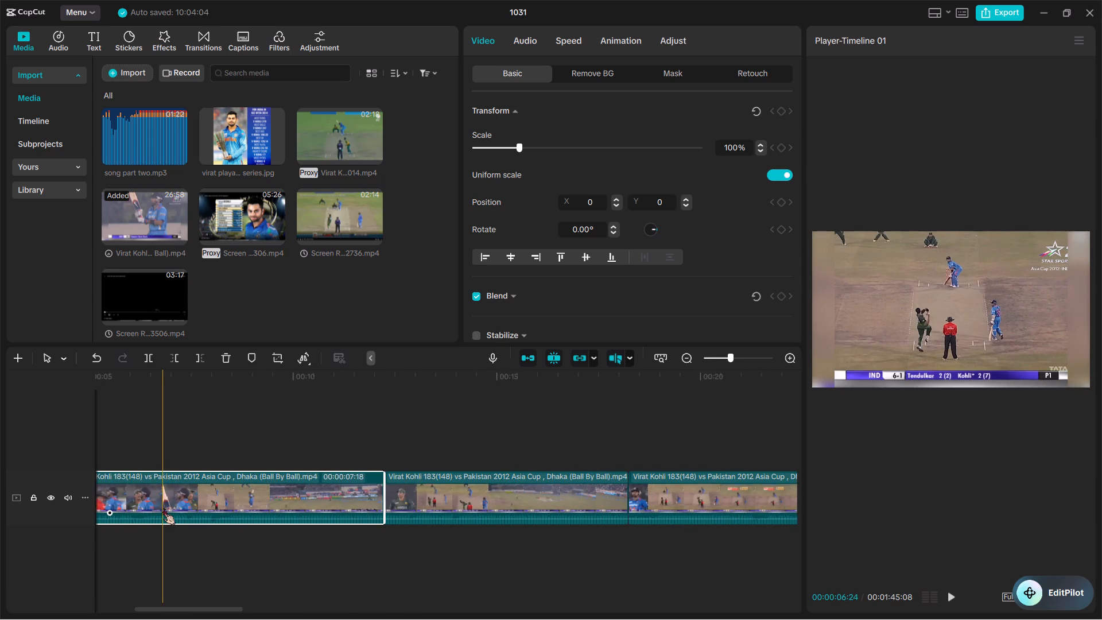
scroll(163, 508, "up", 3, "ctrl")
scroll(163, 508, "right", 4)
key("space")
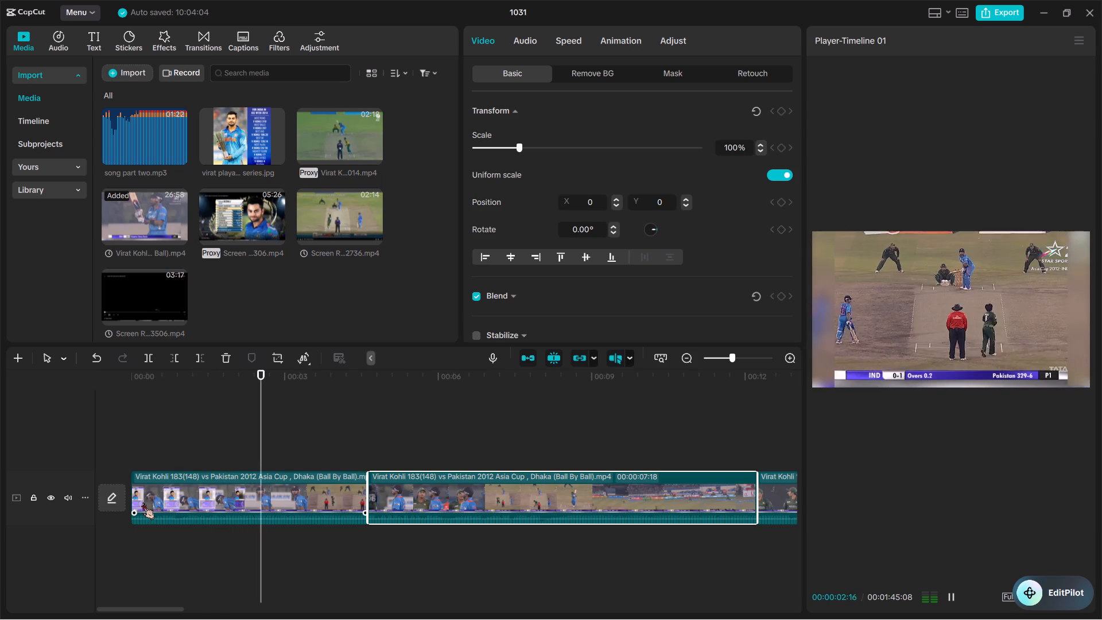
key("space")
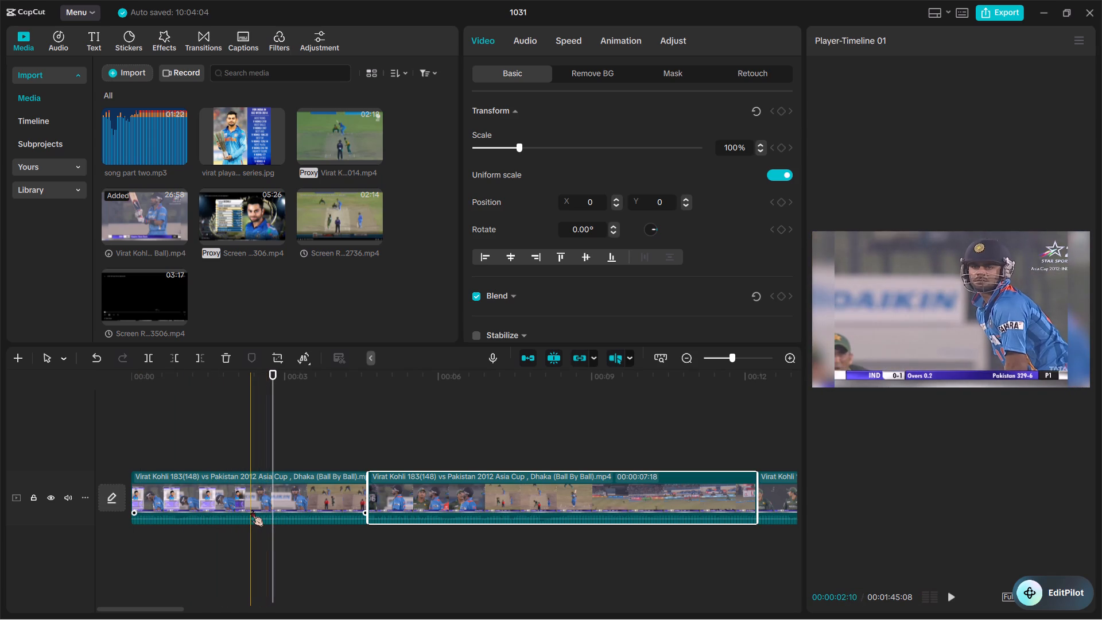
key("ctrl+b")
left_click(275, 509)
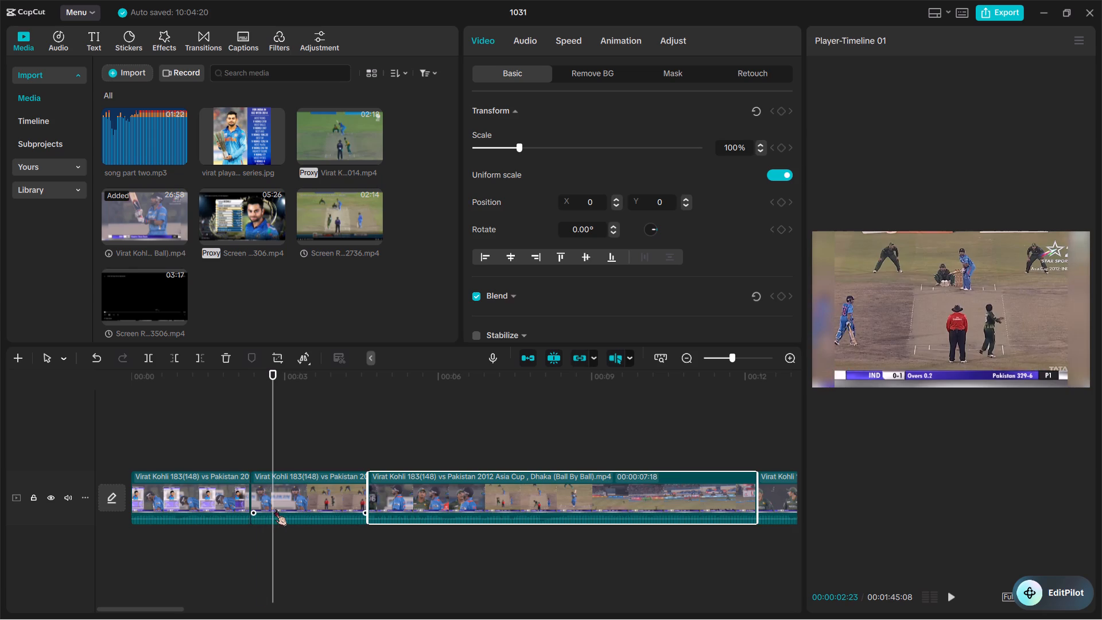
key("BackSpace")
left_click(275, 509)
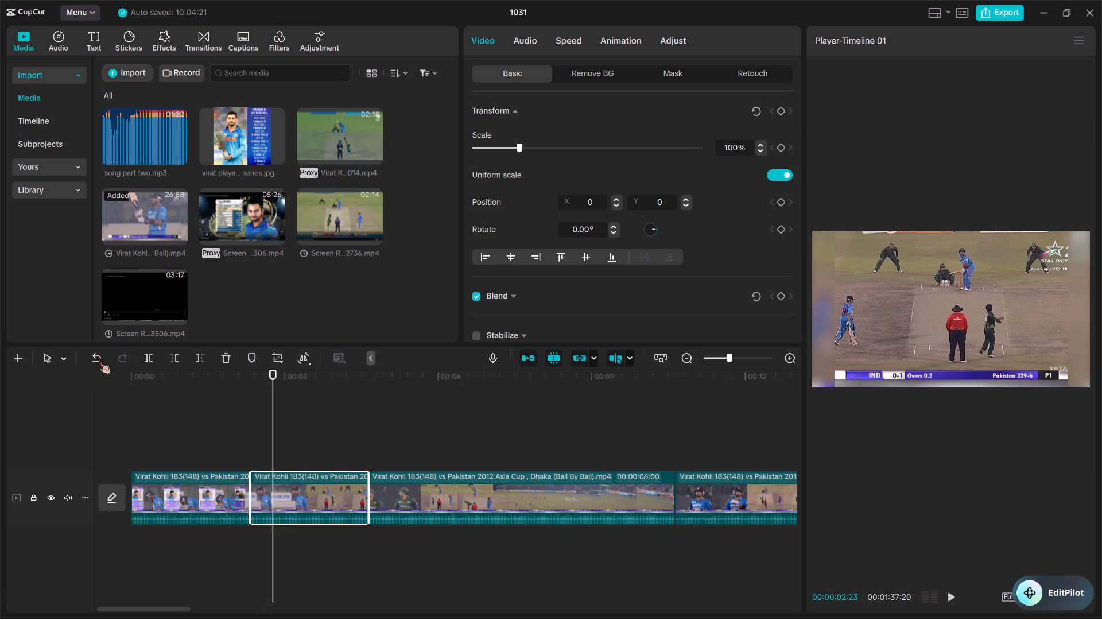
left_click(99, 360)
Delete the second half of the split opening clip, closing the gap before the 00:00:07:18 clip.
left_click(302, 499)
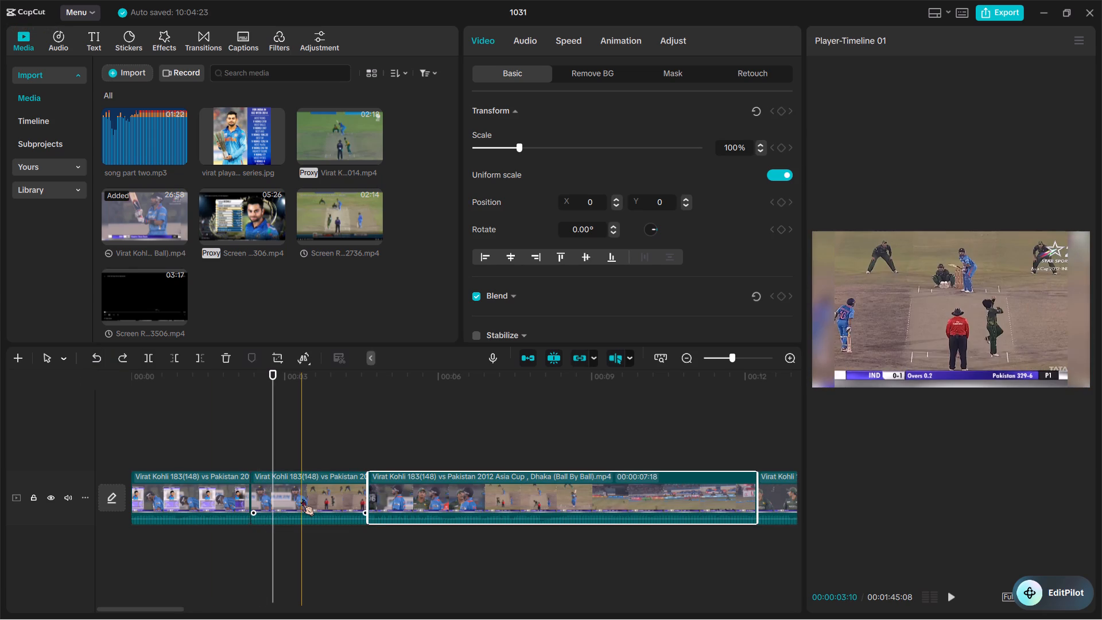
key("BackSpace")
Trim the 00:00:07:18 clip, cutting its start up to 00:00:04:27 and, after the ripple, its end from about 00:00:05:19.
key("space")
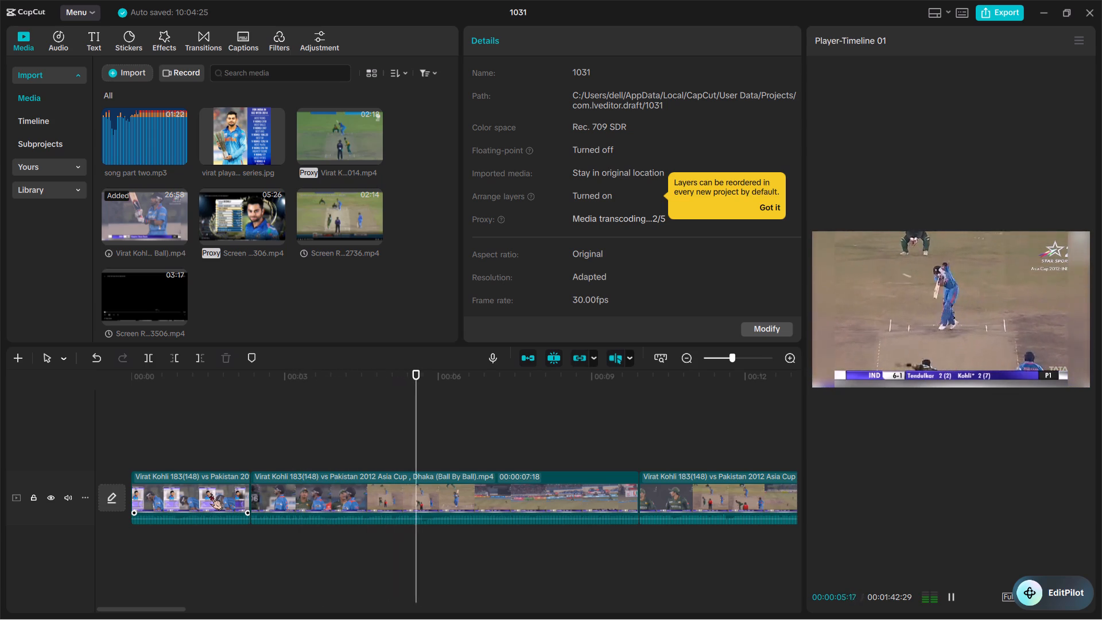
key("space")
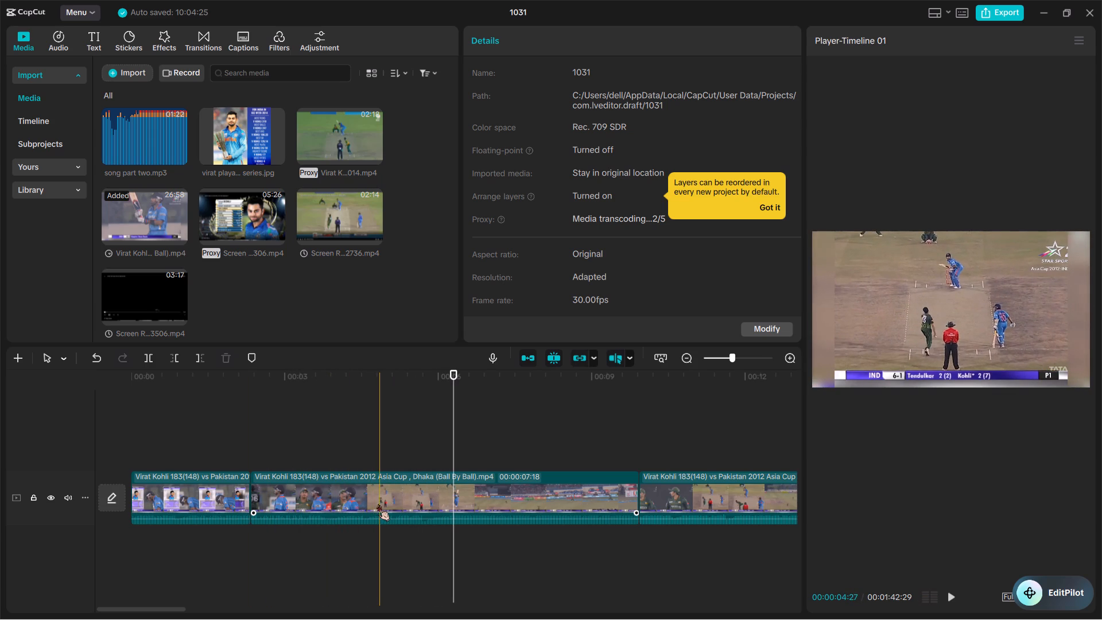
key("q")
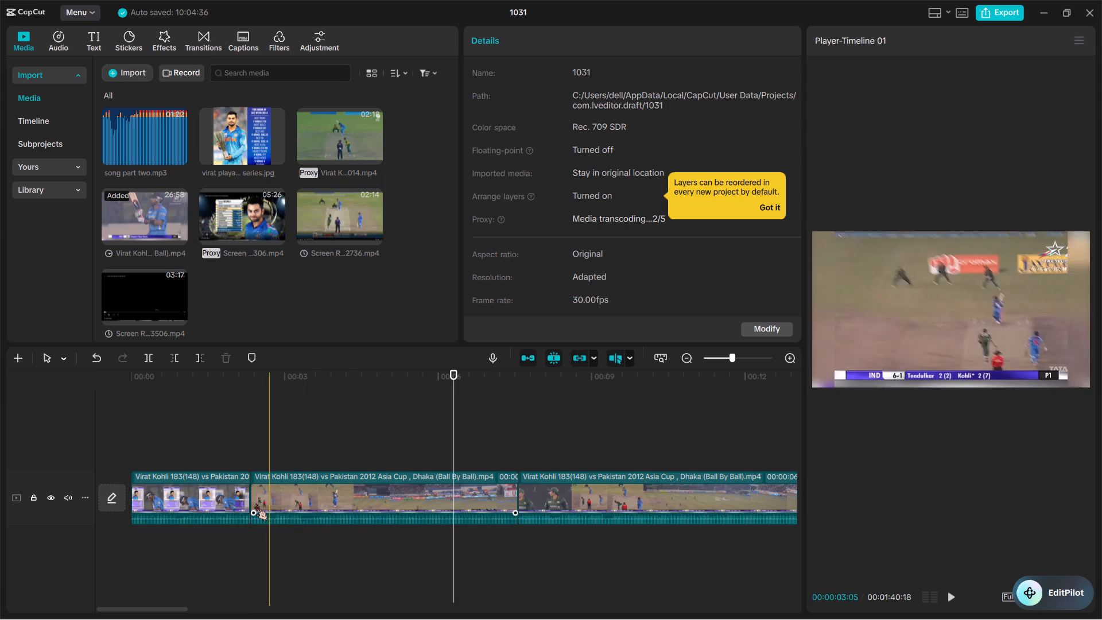
key("space")
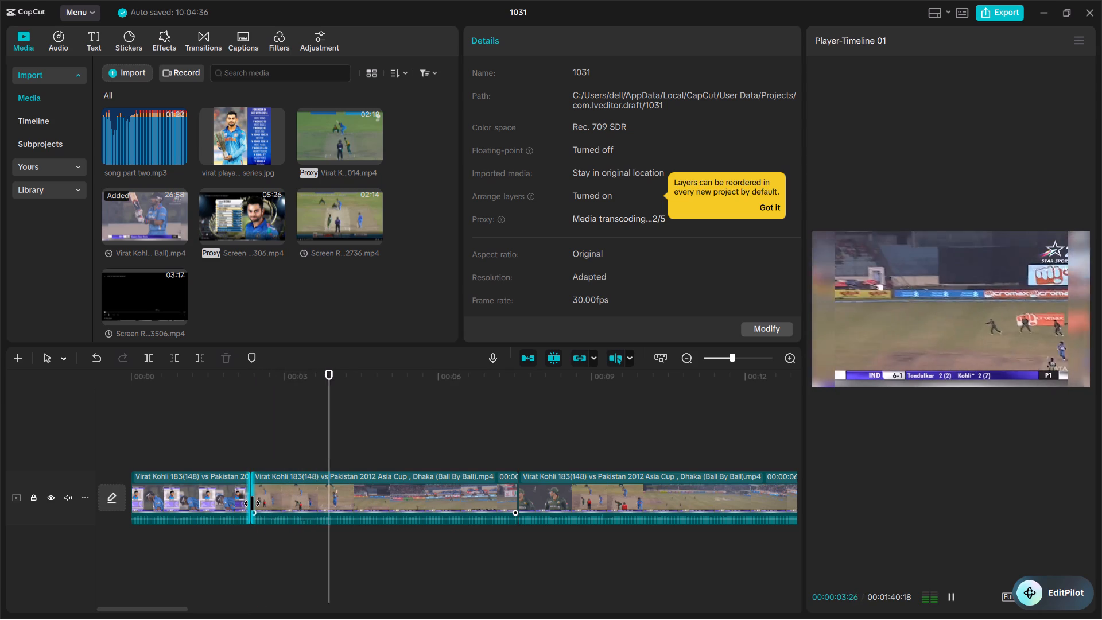
key("space")
key("space")
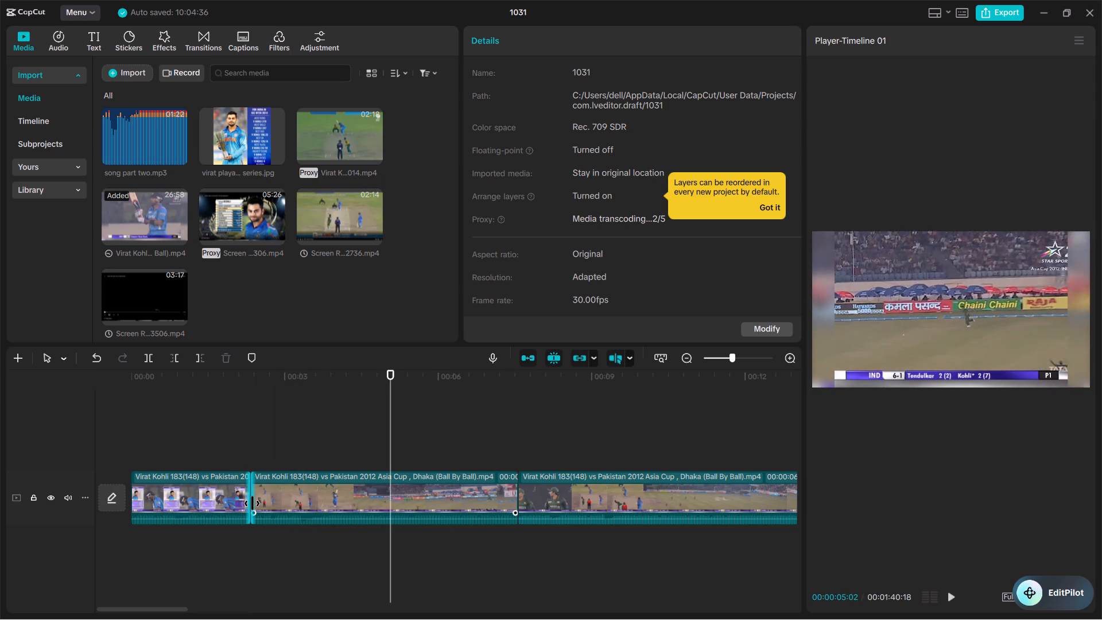
key("space")
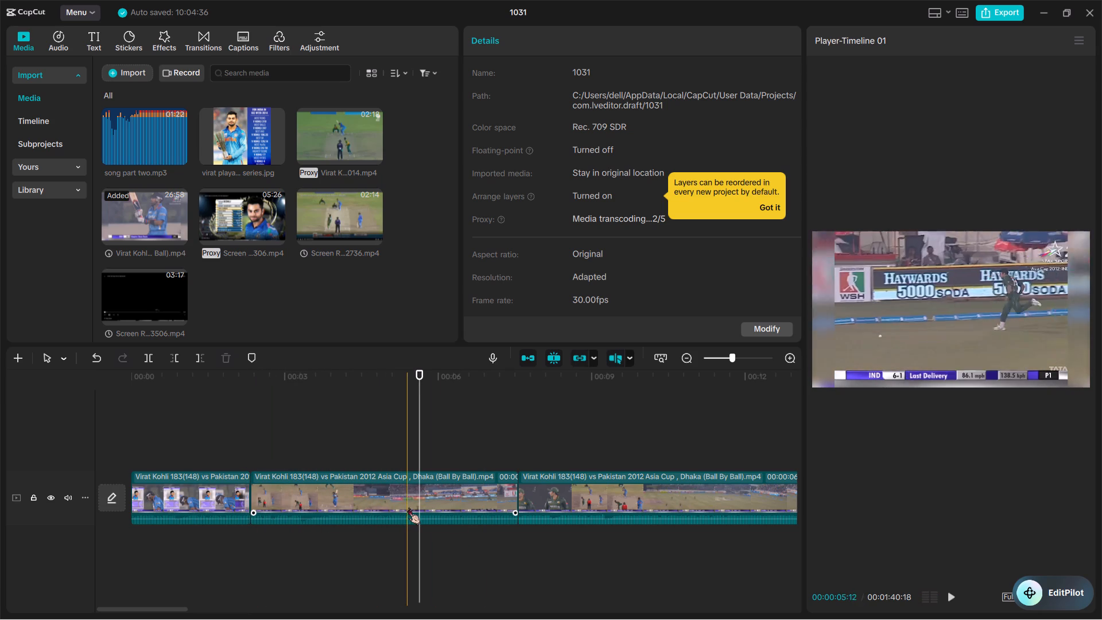
key("w")
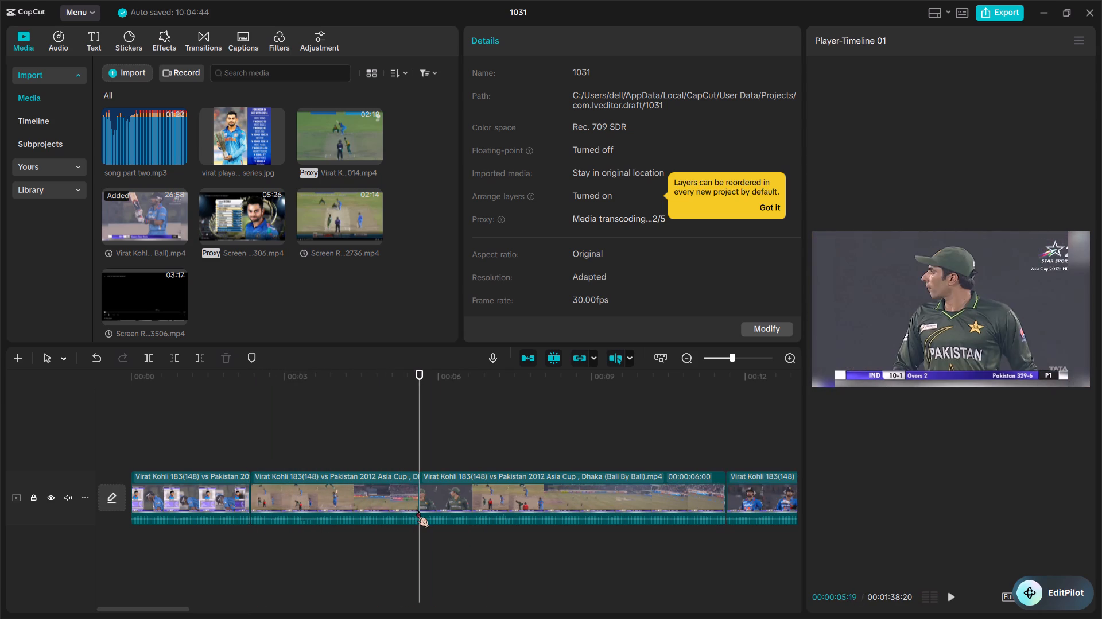
Trim the following 00:00:06:00 clip, cutting its start up to 00:00:06:12 and, after the ripple, its end from 00:00:08:25.
key("space")
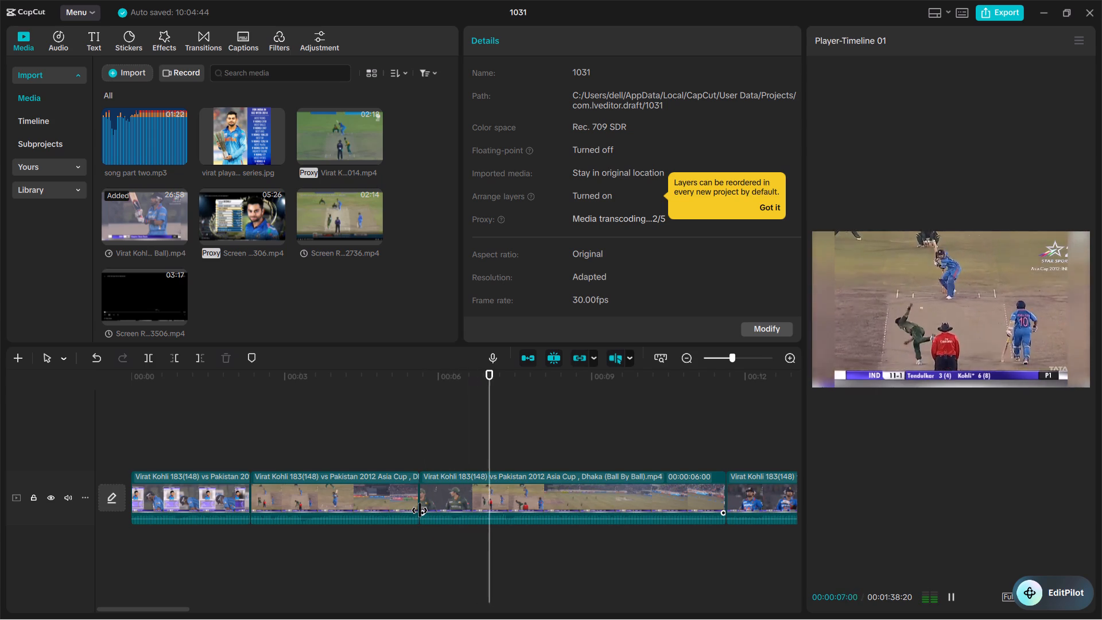
key("space")
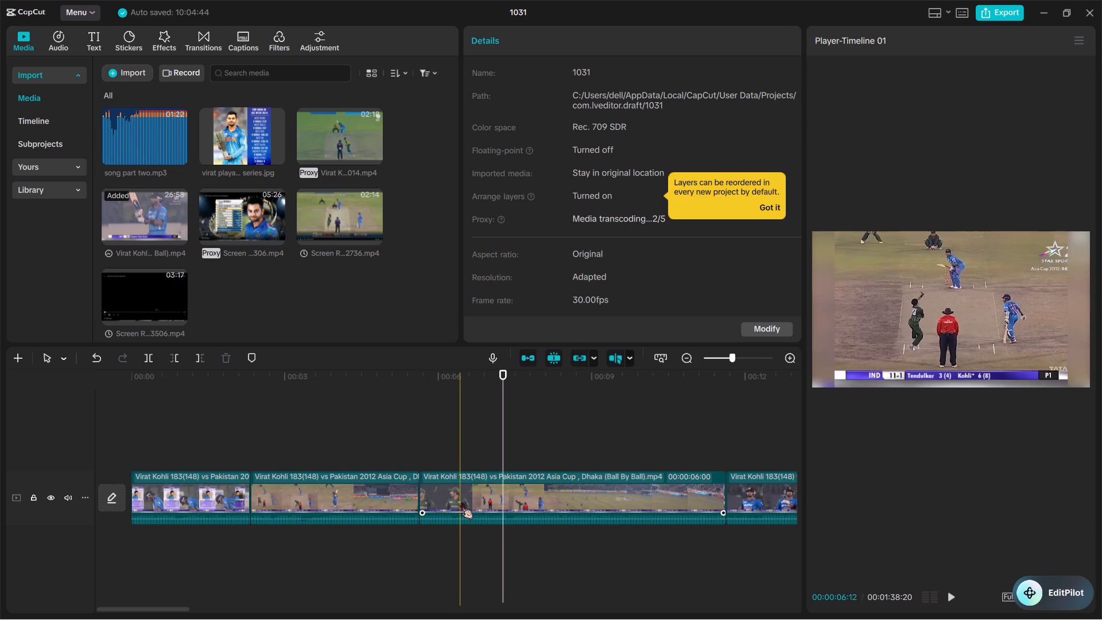
key("q")
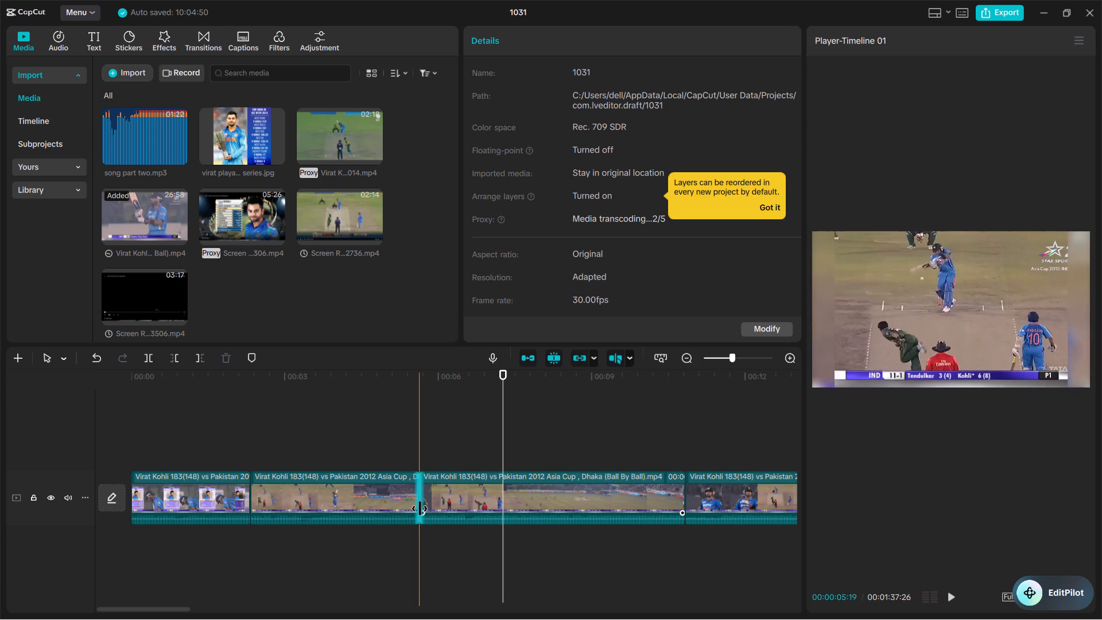
key("space")
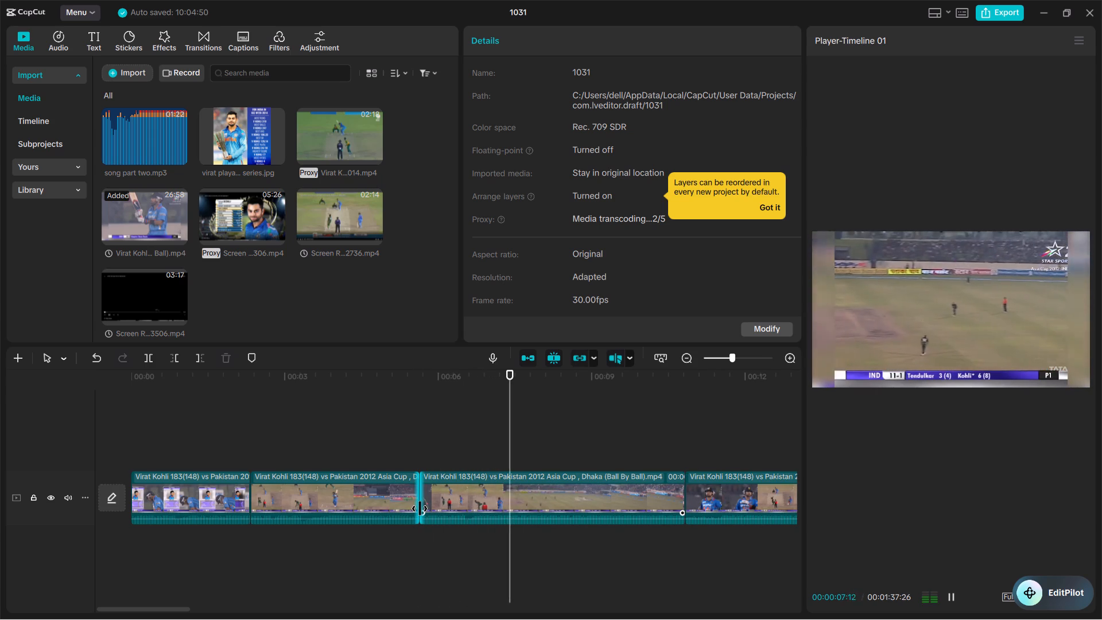
key("space")
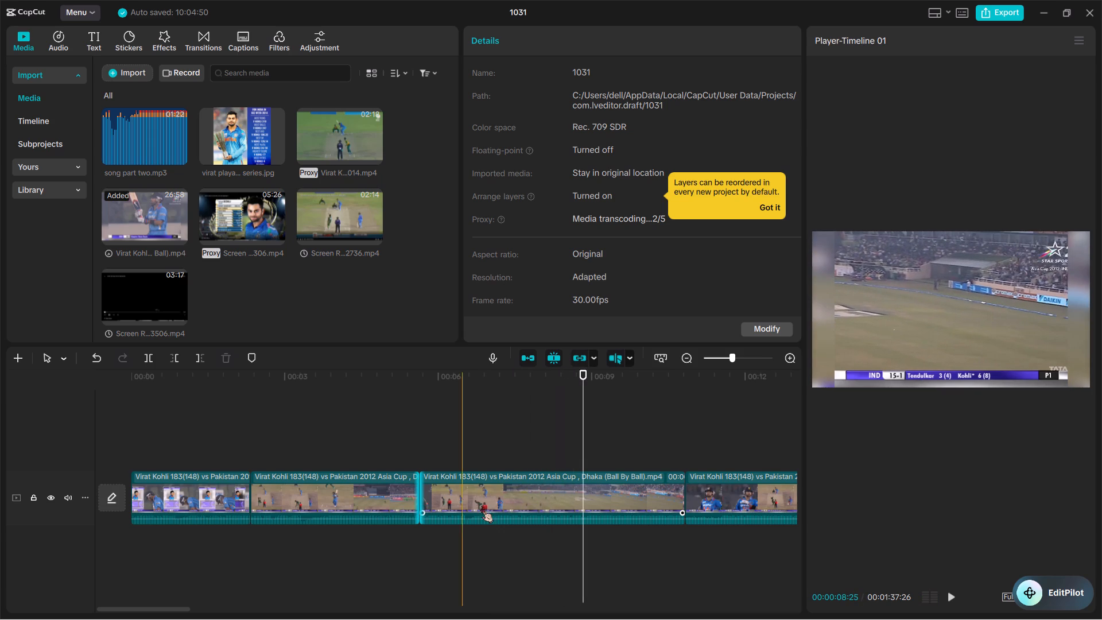
key("w")
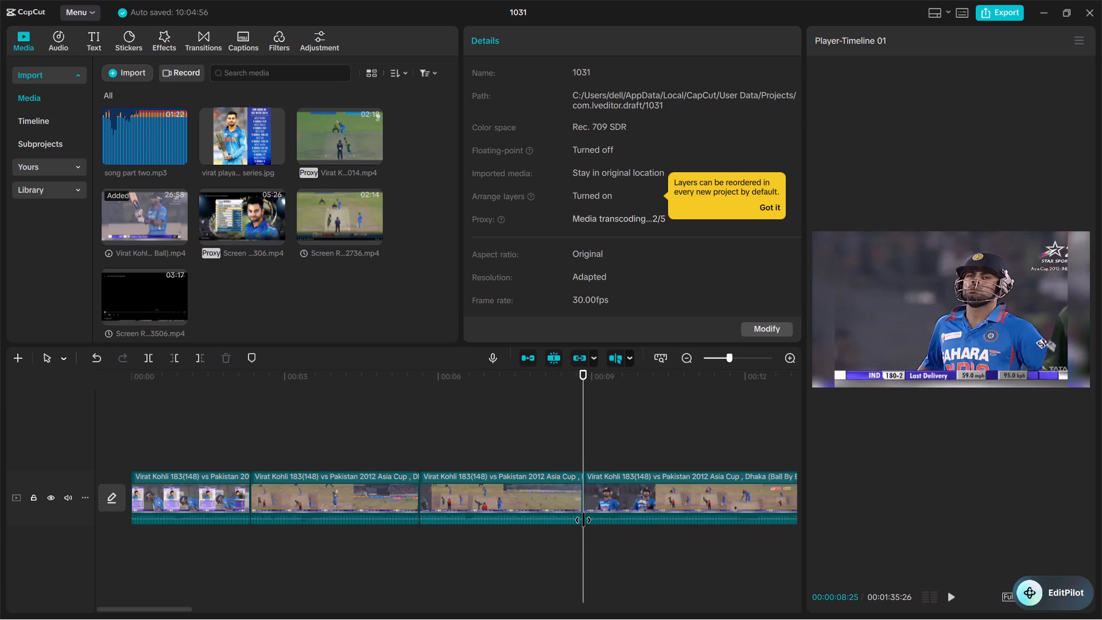
Trim the start of the 00:00:42:29 century clip up to 00:00:18:20, where Kohli on 99 faces the next delivery.
scroll(612, 516, "left", 1)
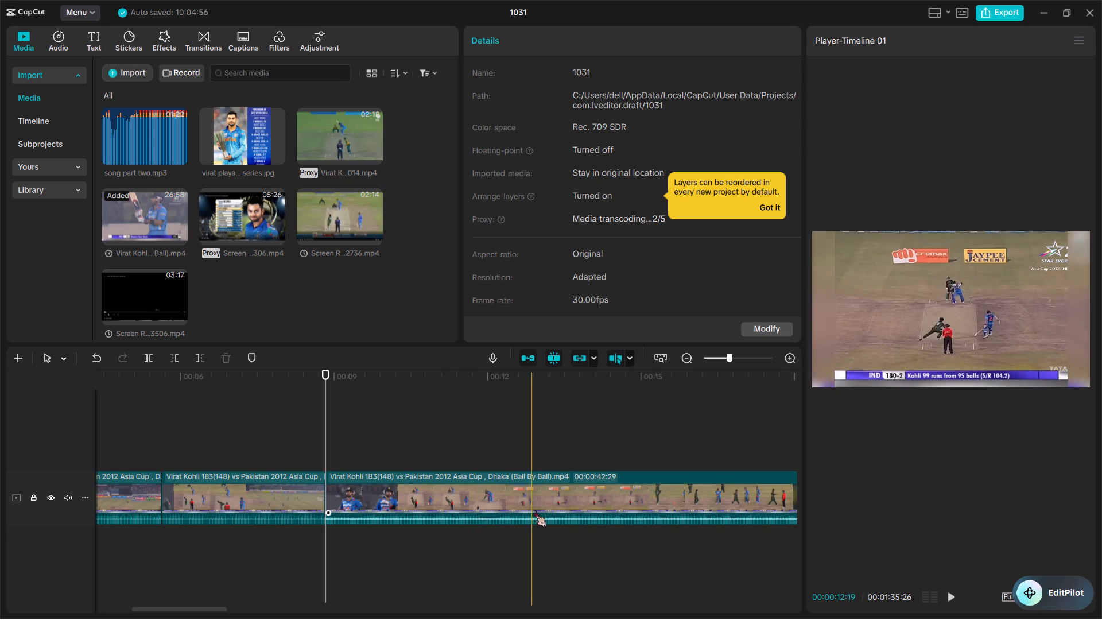
scroll(625, 502, "left", 1)
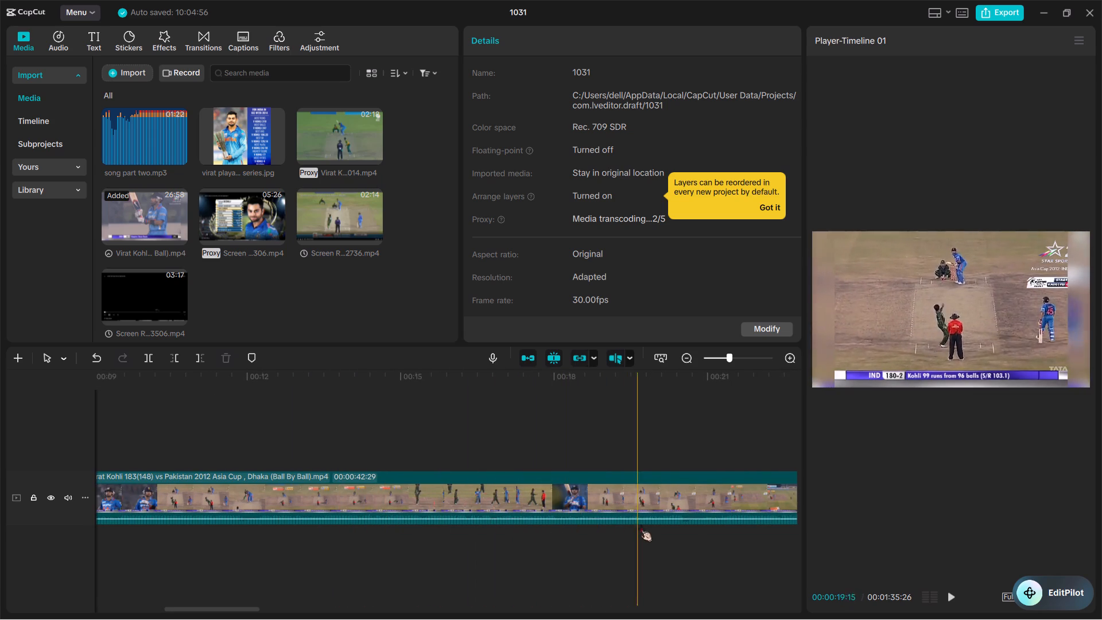
scroll(650, 528, "left", 1)
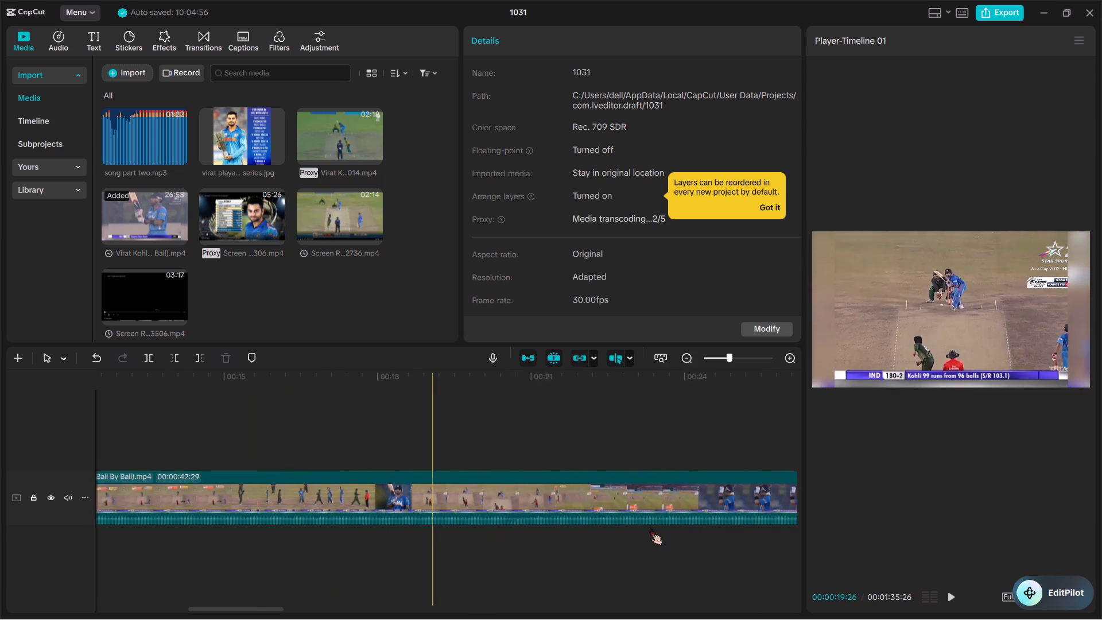
scroll(650, 528, "left", 1)
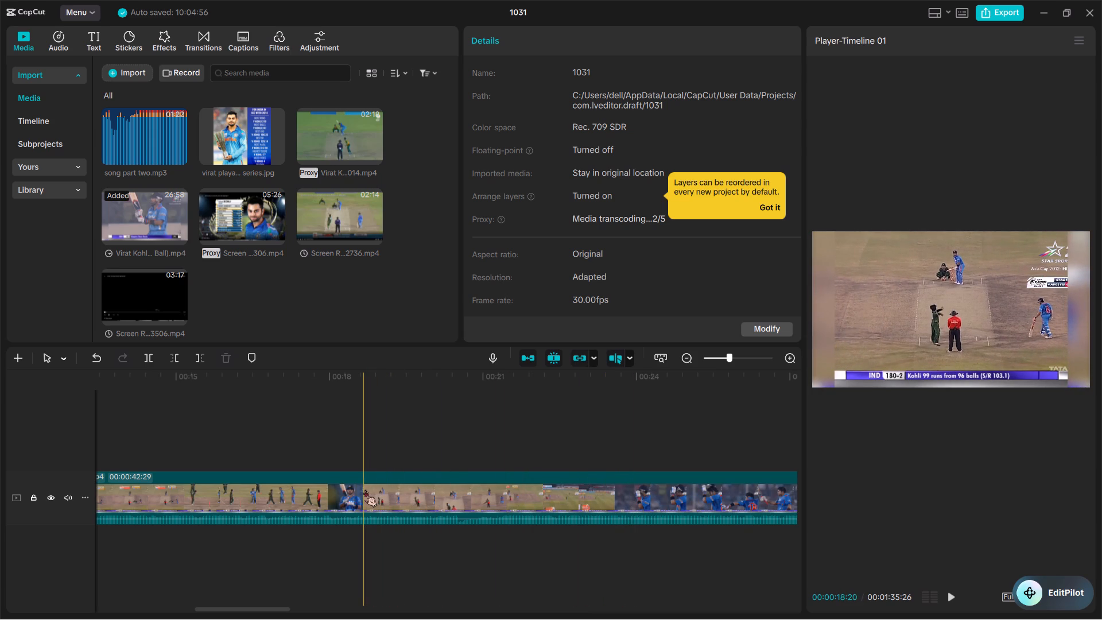
key("q")
Split the century clip at 00:00:23:07 after the celebration and delete its remaining 00:00:18:22 part.
scroll(364, 490, "right", 1)
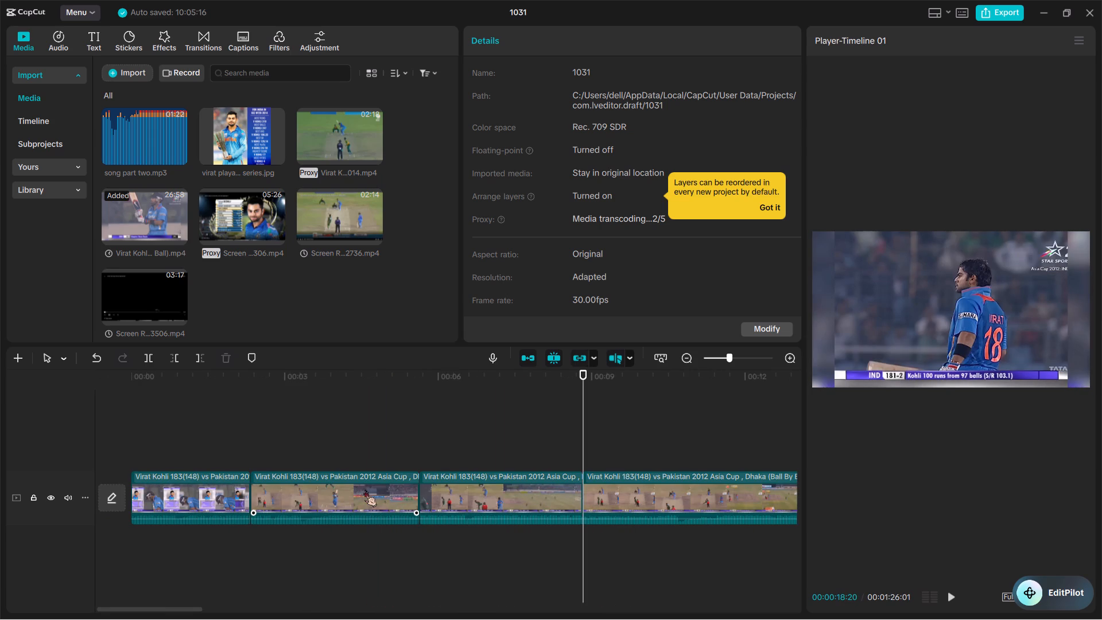
scroll(364, 490, "right", 1)
scroll(364, 490, "left", 1)
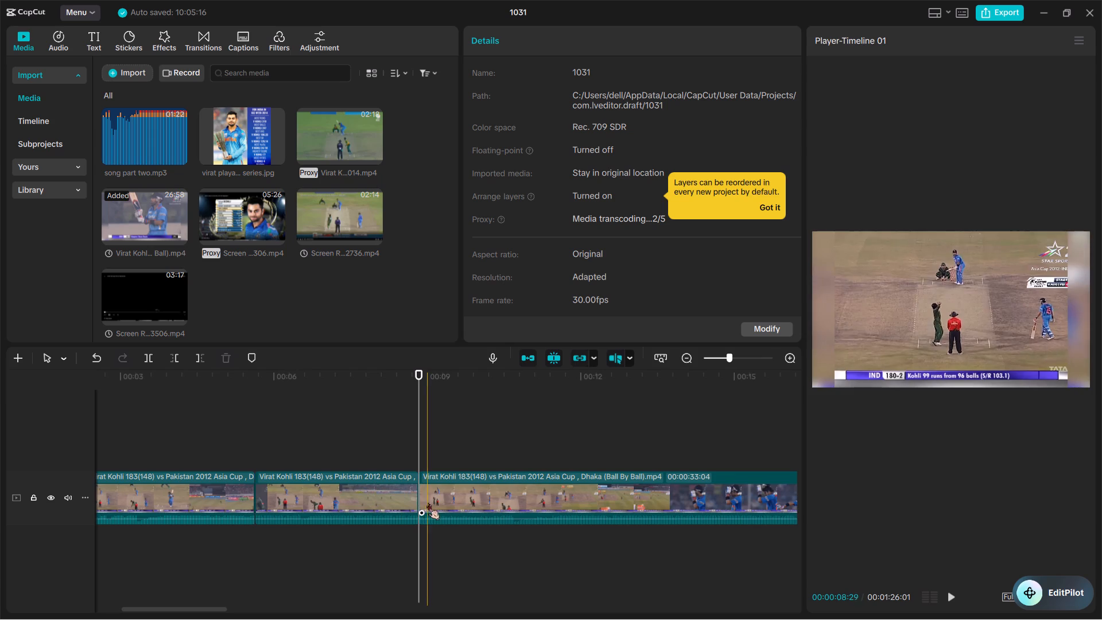
scroll(538, 520, "left", 1)
scroll(650, 528, "left", 1)
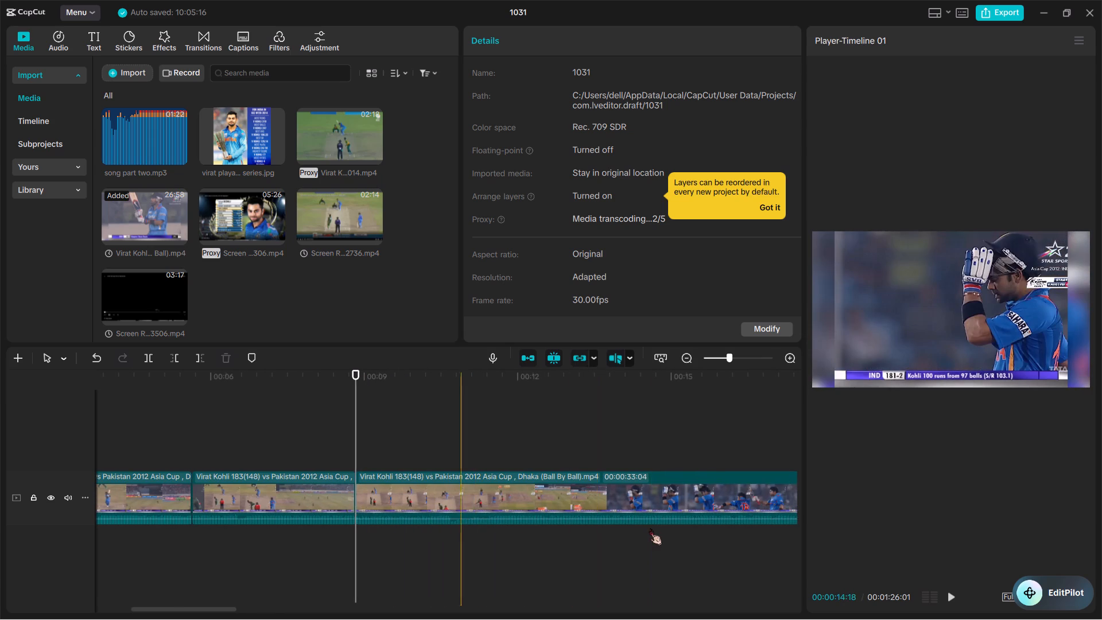
scroll(650, 528, "left", 1)
scroll(593, 492, "left", 1)
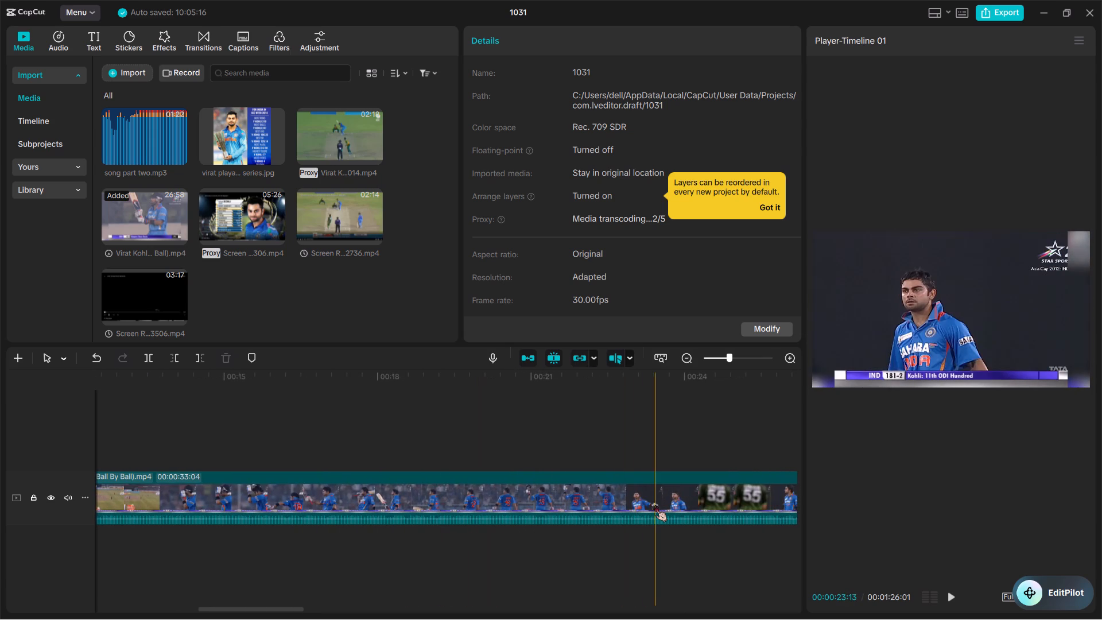
scroll(655, 505, "left", 2)
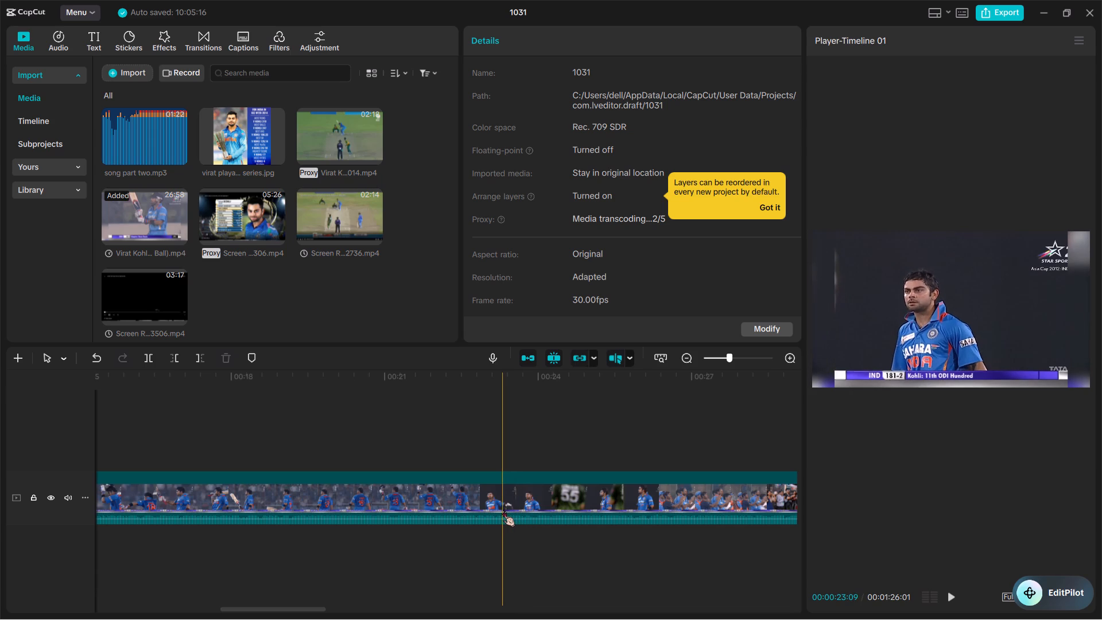
key("ctrl+b")
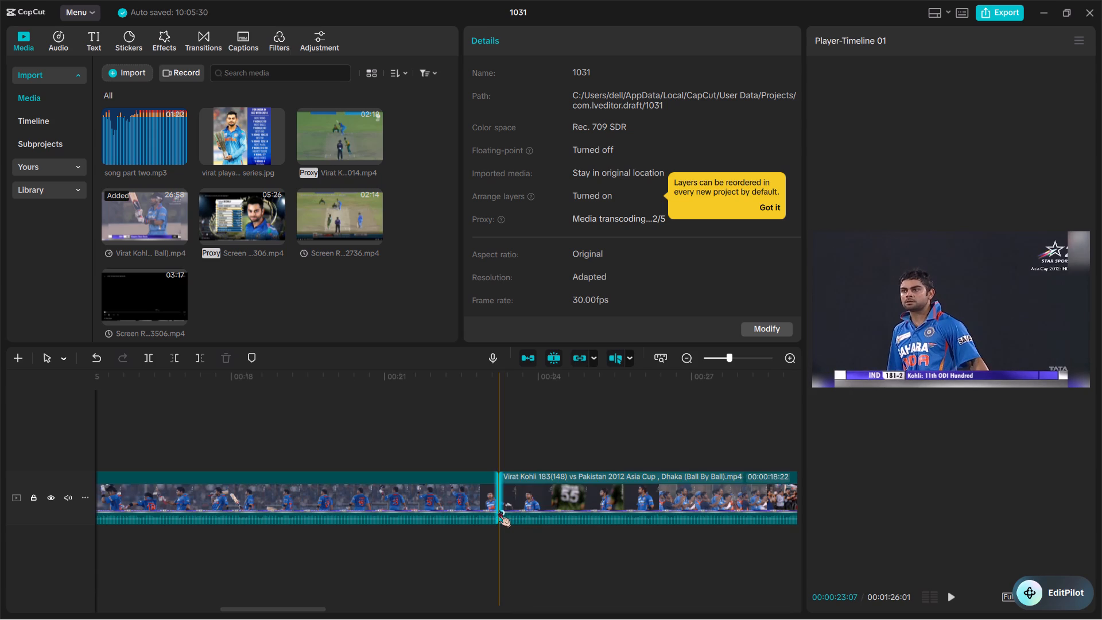
scroll(499, 510, "left", 2)
left_click(488, 503)
key("BackSpace")
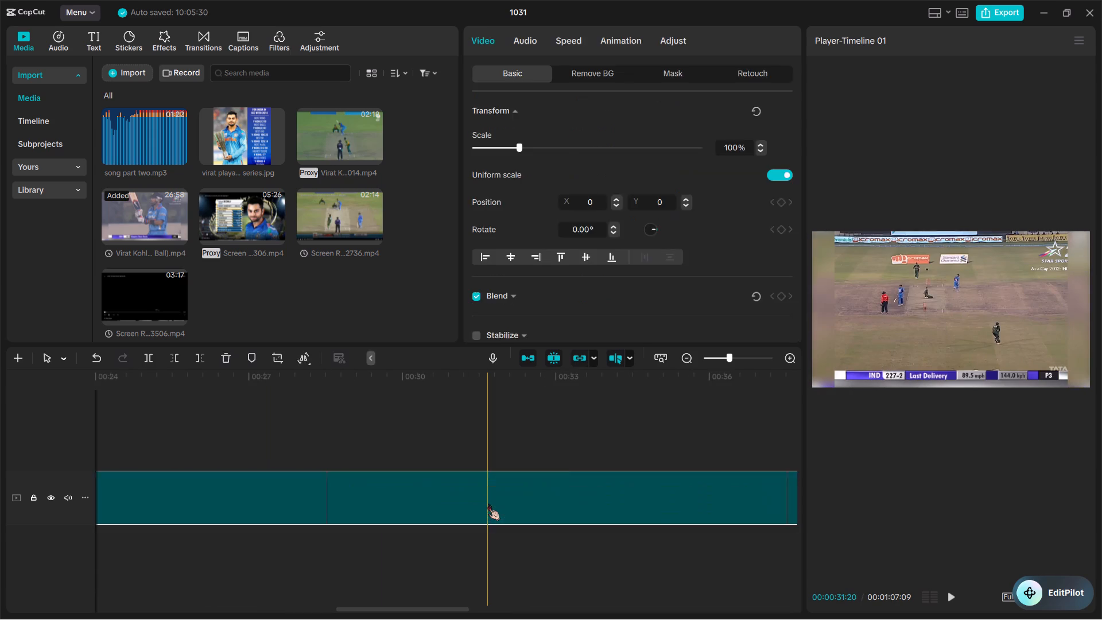
Move the short clip that follows the century clip to directly before the century clip on the main track.
scroll(488, 503, "down", 10, "ctrl")
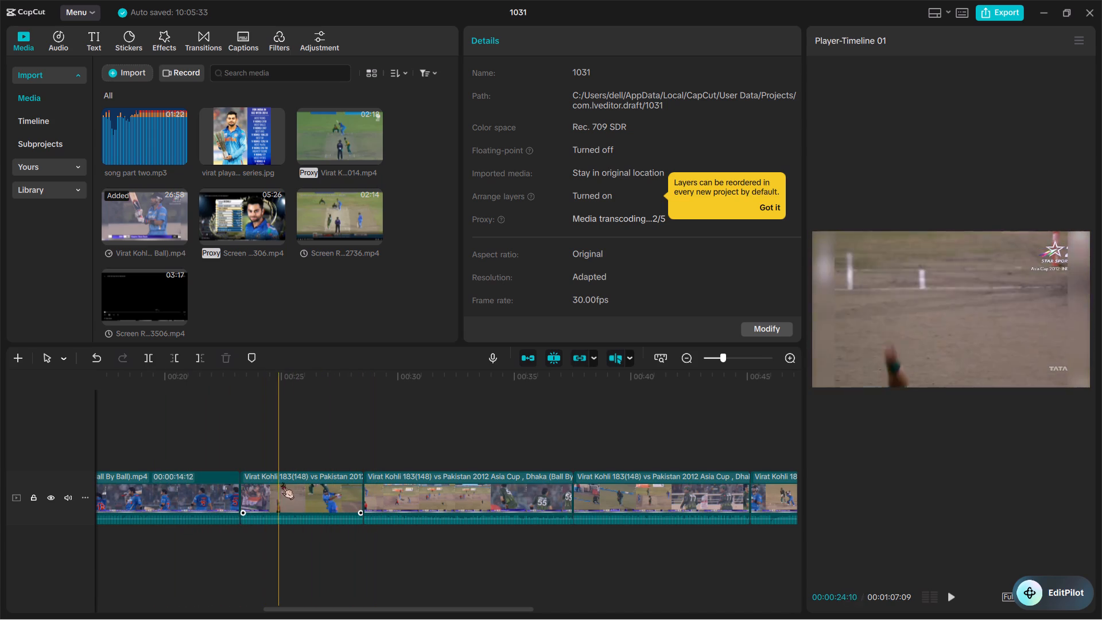
left_click_drag(282, 484, 76, 484)
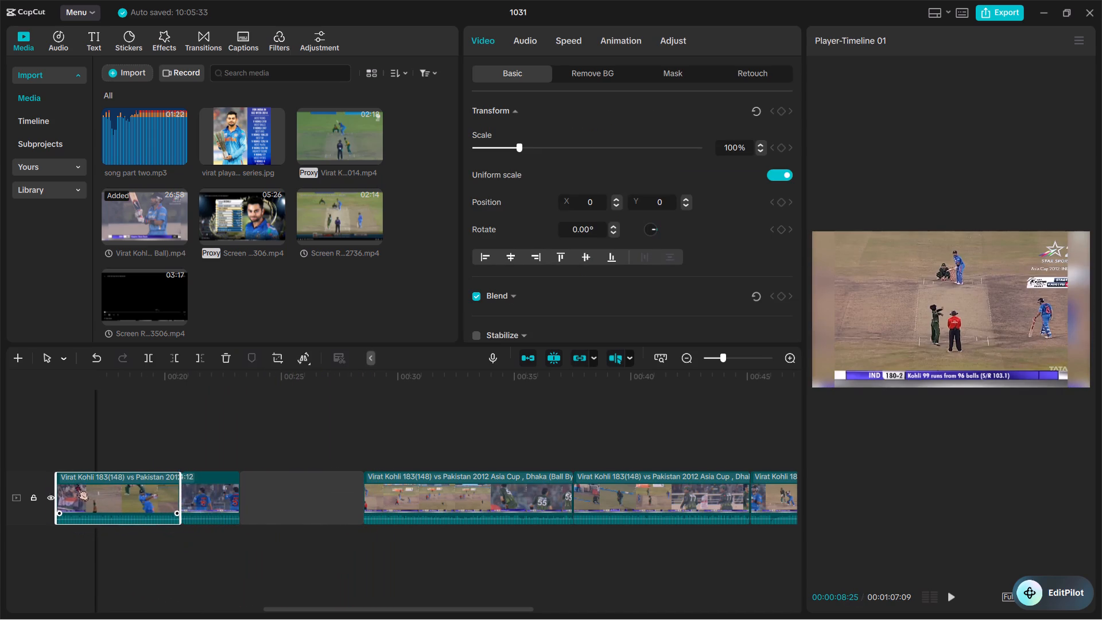
left_click_drag(76, 484, 148, 486)
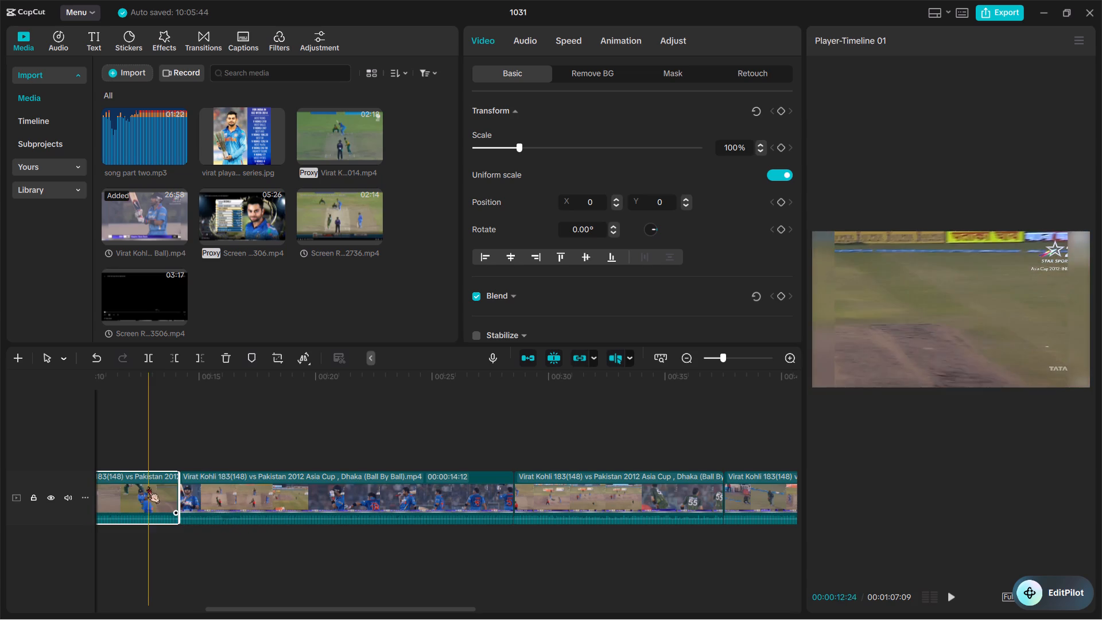
scroll(432, 495, "left", 1)
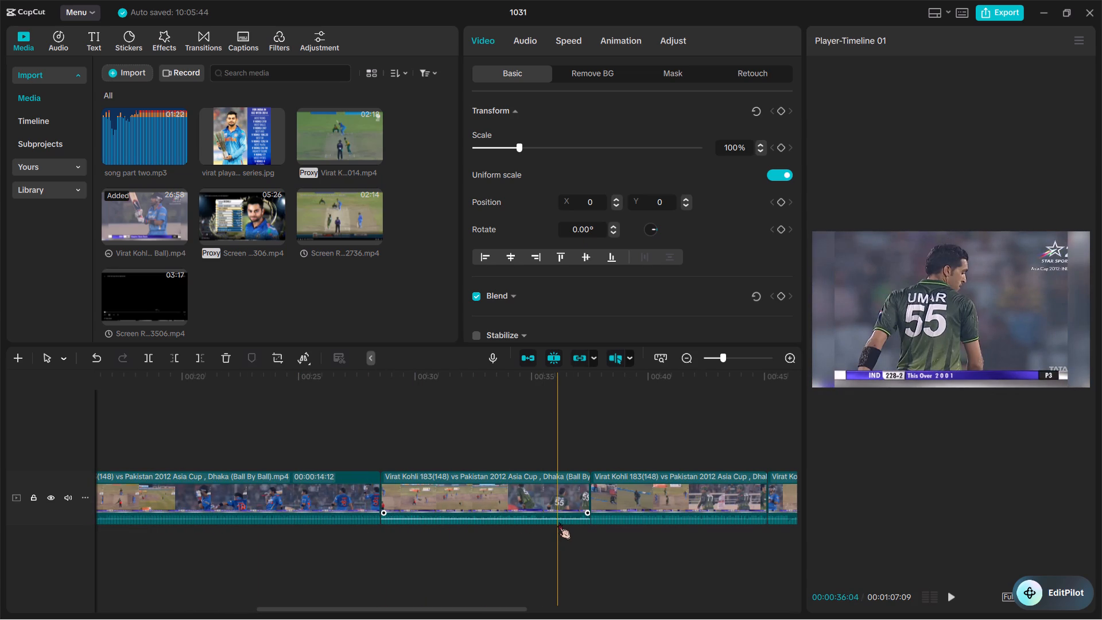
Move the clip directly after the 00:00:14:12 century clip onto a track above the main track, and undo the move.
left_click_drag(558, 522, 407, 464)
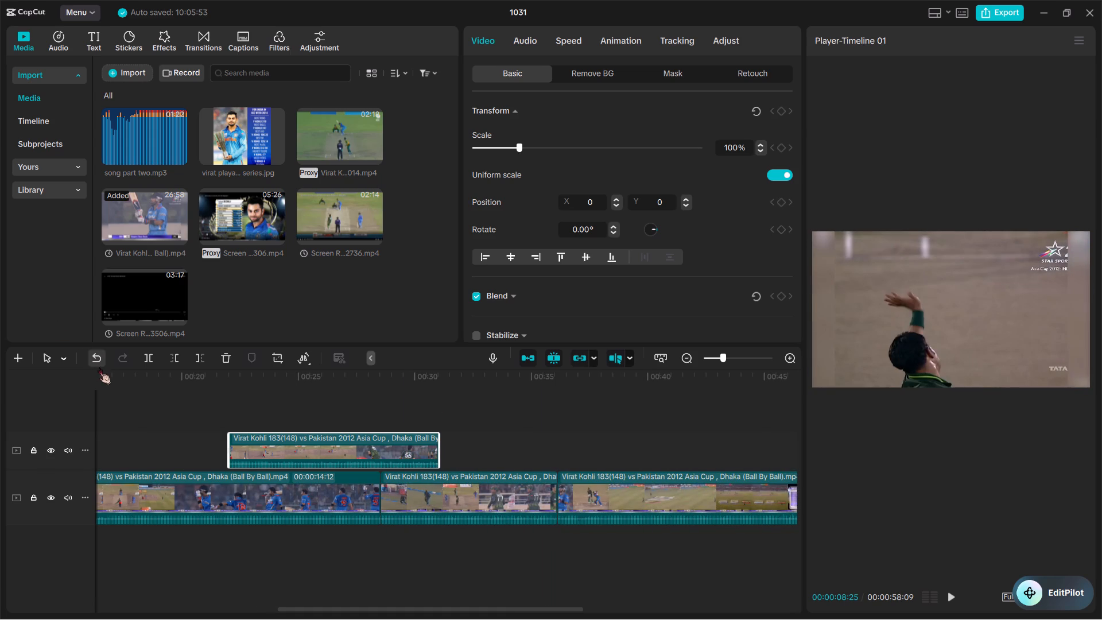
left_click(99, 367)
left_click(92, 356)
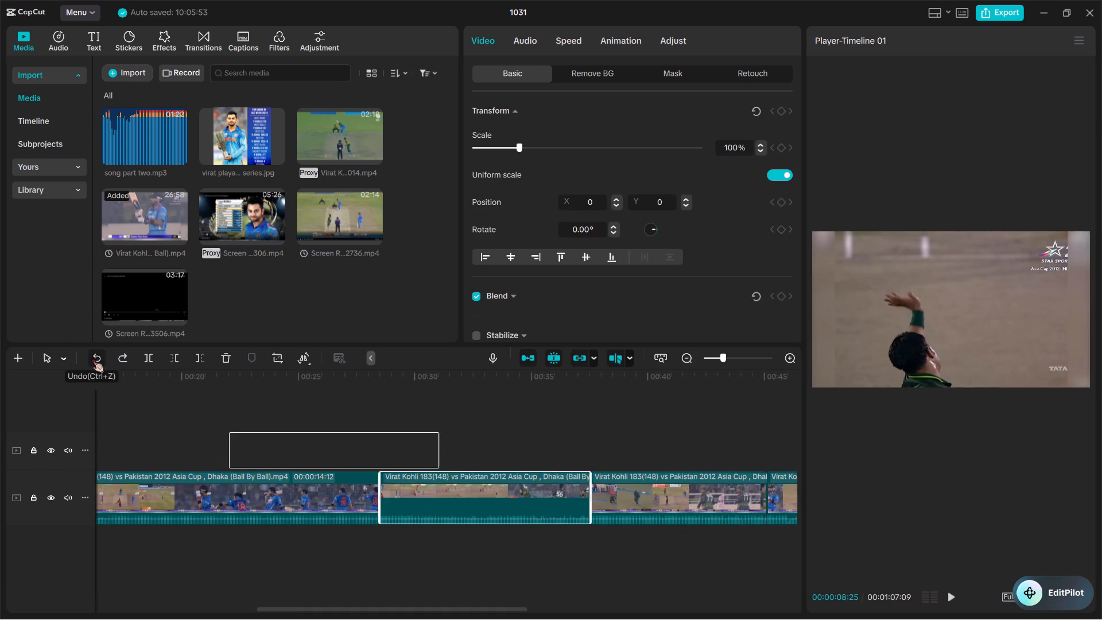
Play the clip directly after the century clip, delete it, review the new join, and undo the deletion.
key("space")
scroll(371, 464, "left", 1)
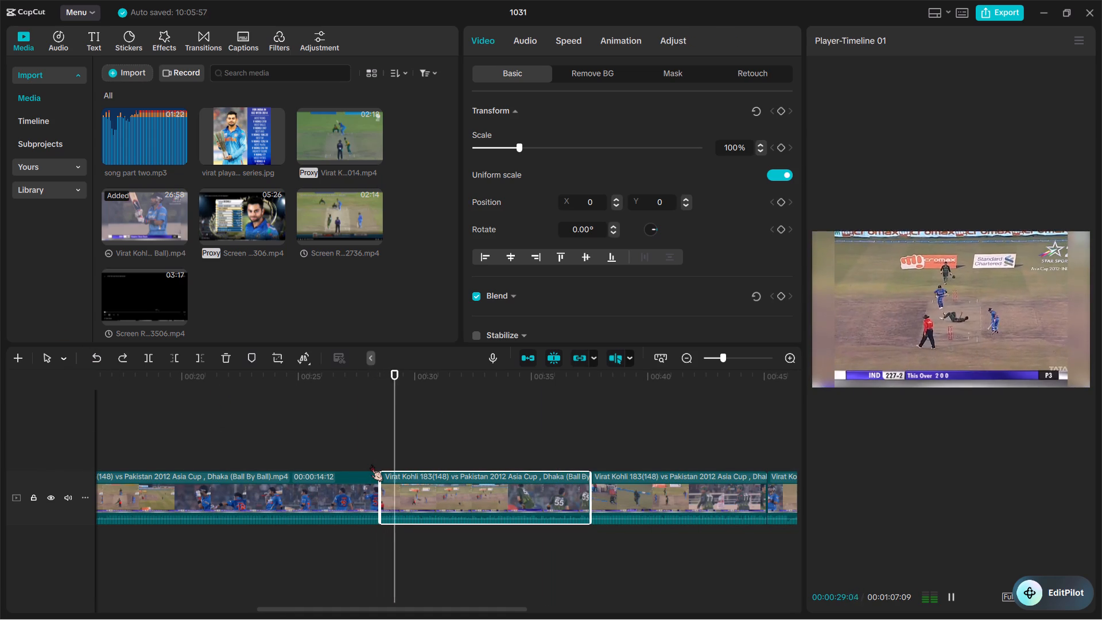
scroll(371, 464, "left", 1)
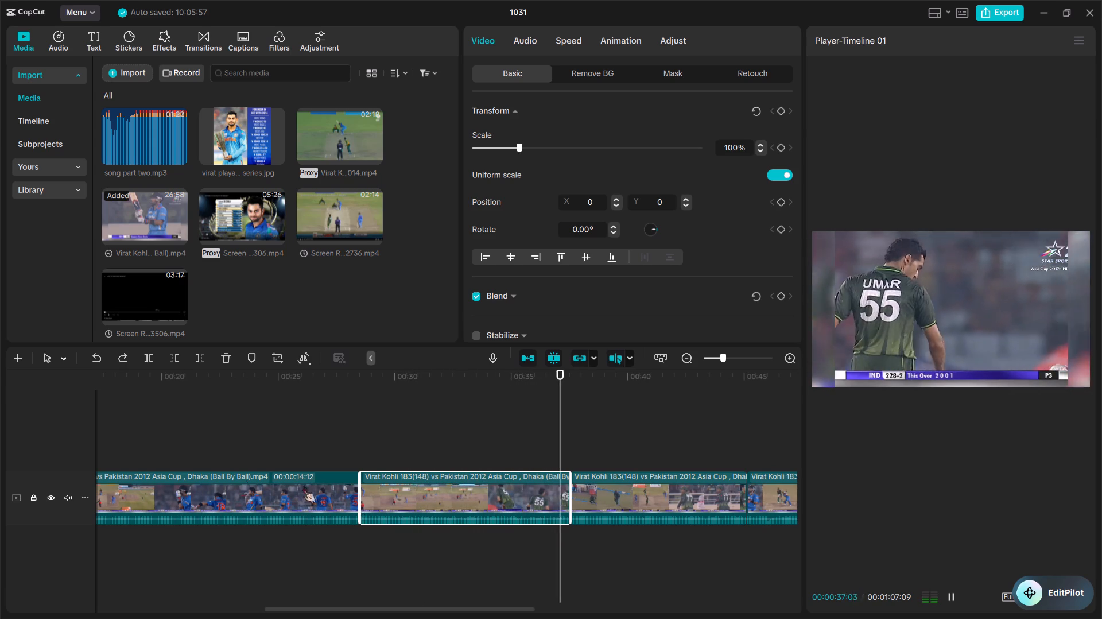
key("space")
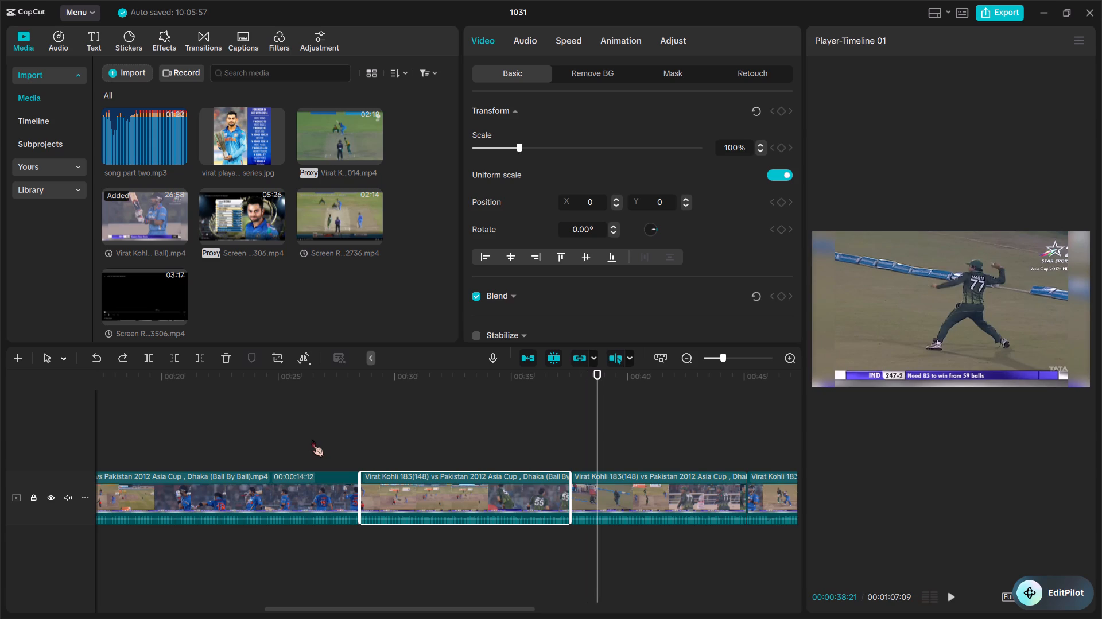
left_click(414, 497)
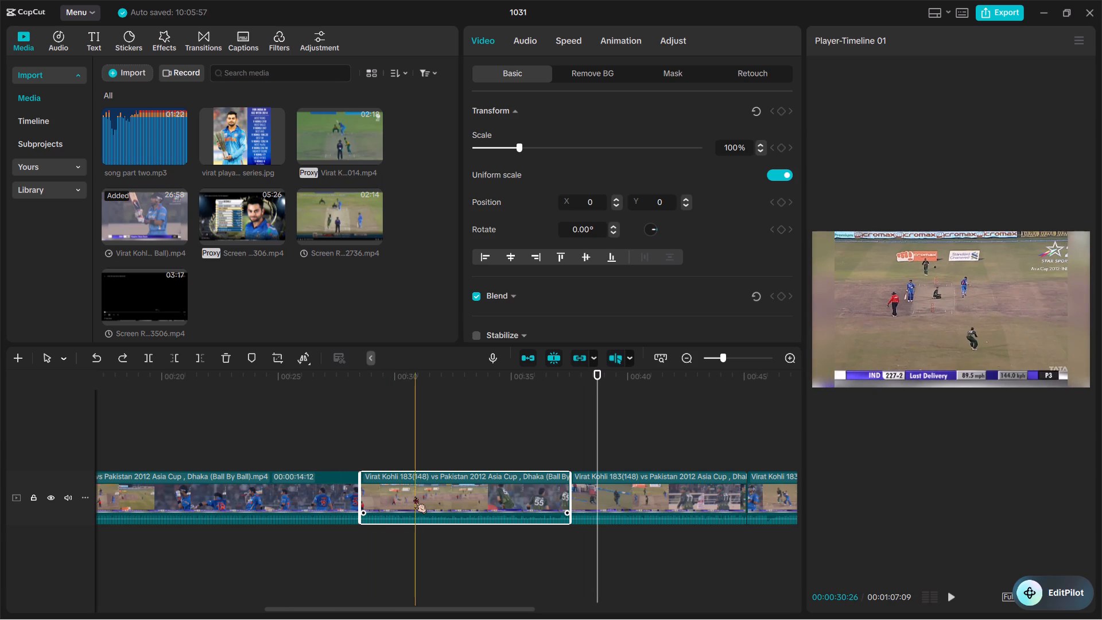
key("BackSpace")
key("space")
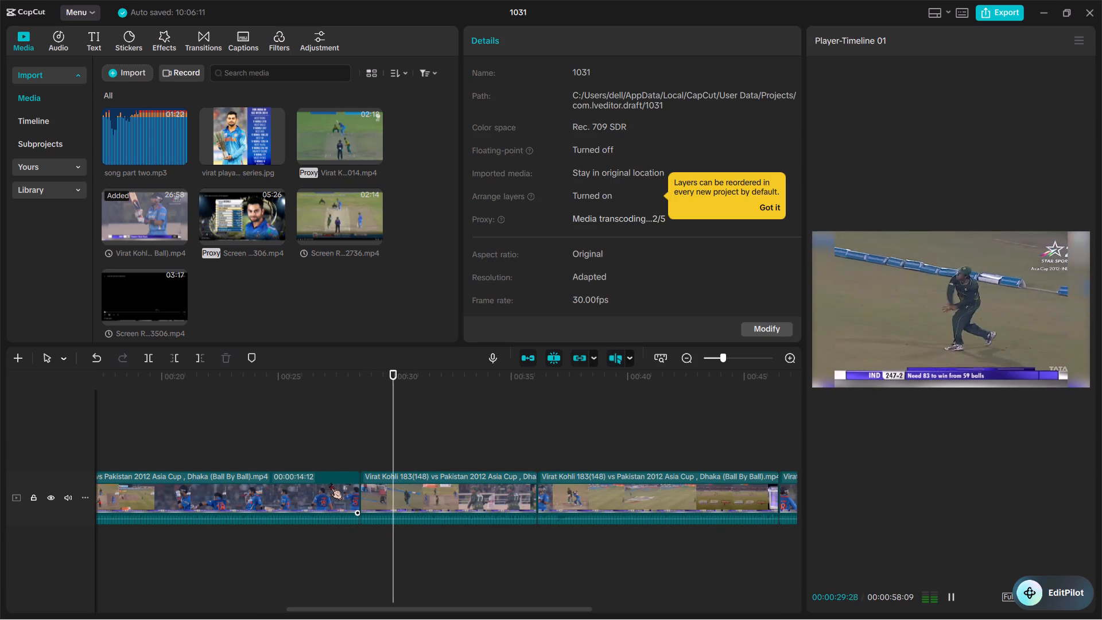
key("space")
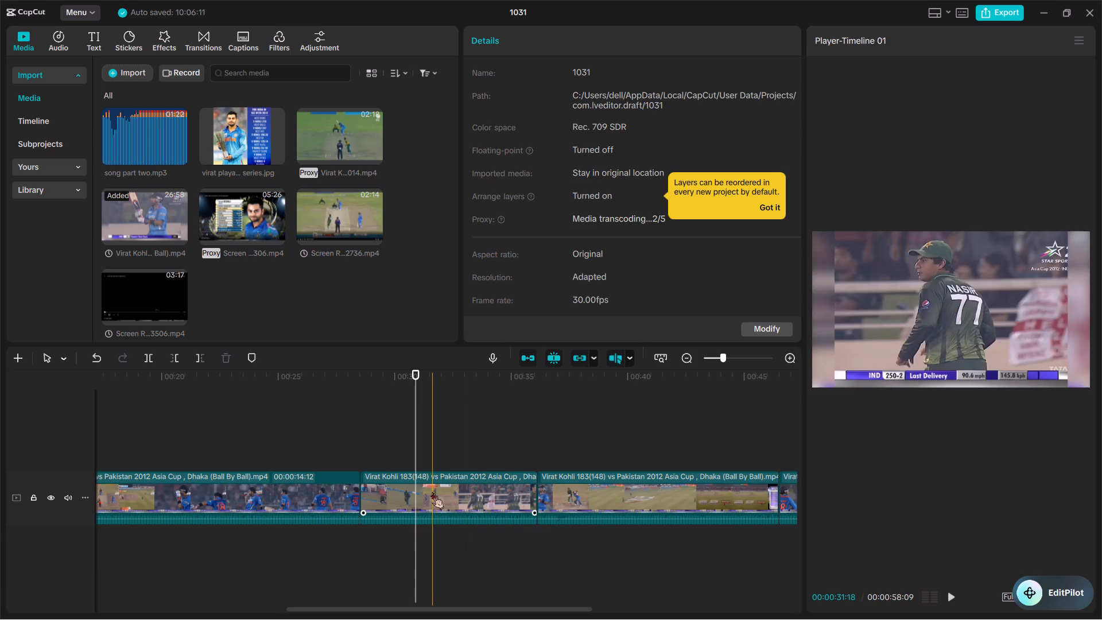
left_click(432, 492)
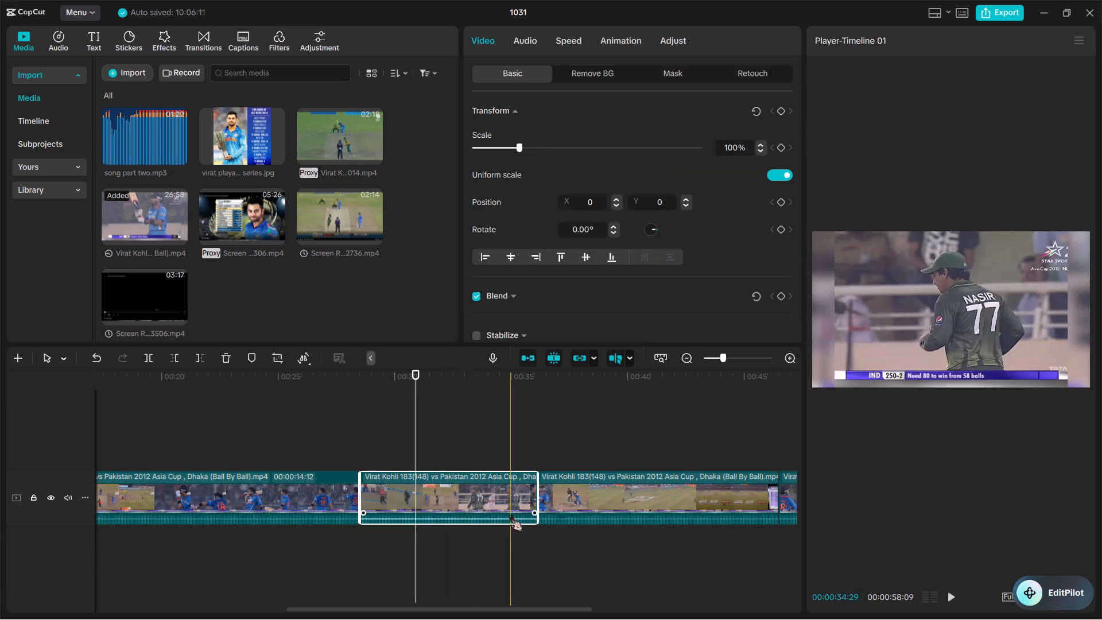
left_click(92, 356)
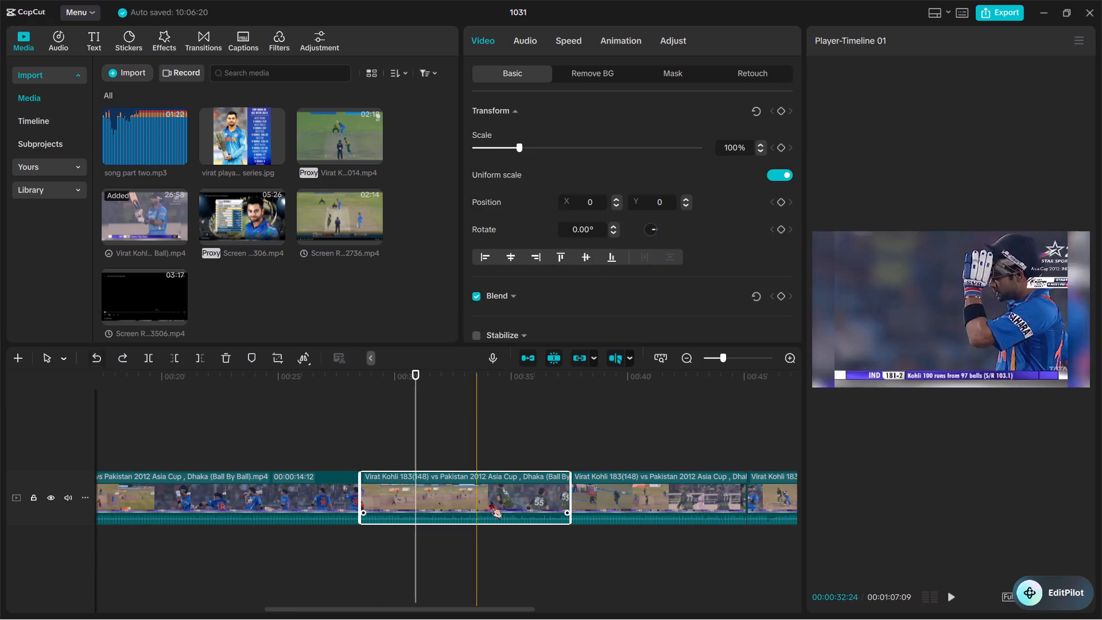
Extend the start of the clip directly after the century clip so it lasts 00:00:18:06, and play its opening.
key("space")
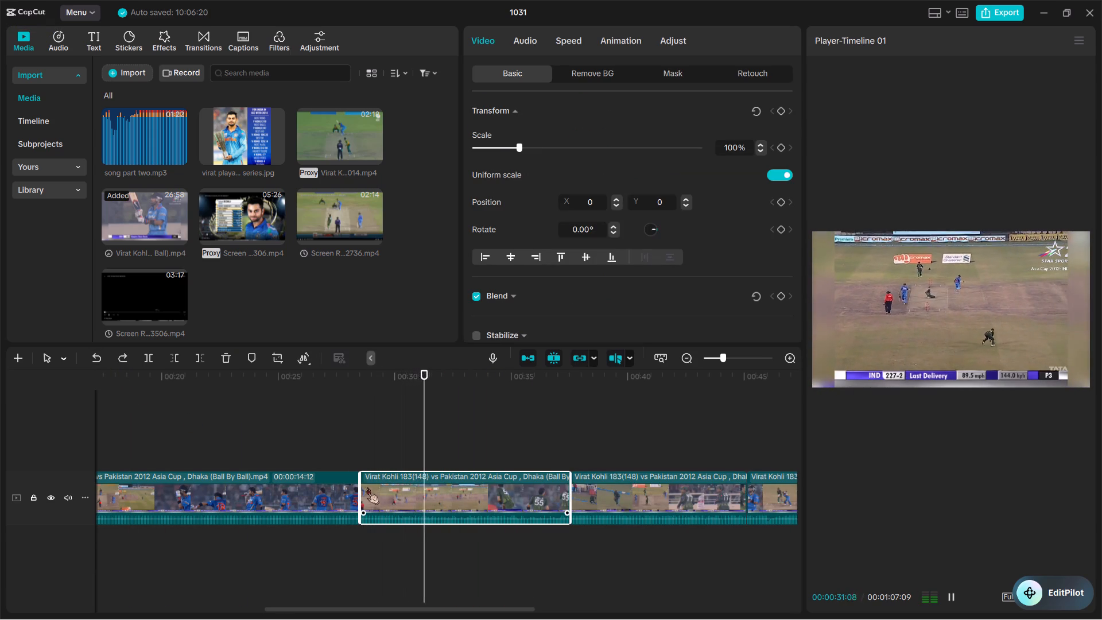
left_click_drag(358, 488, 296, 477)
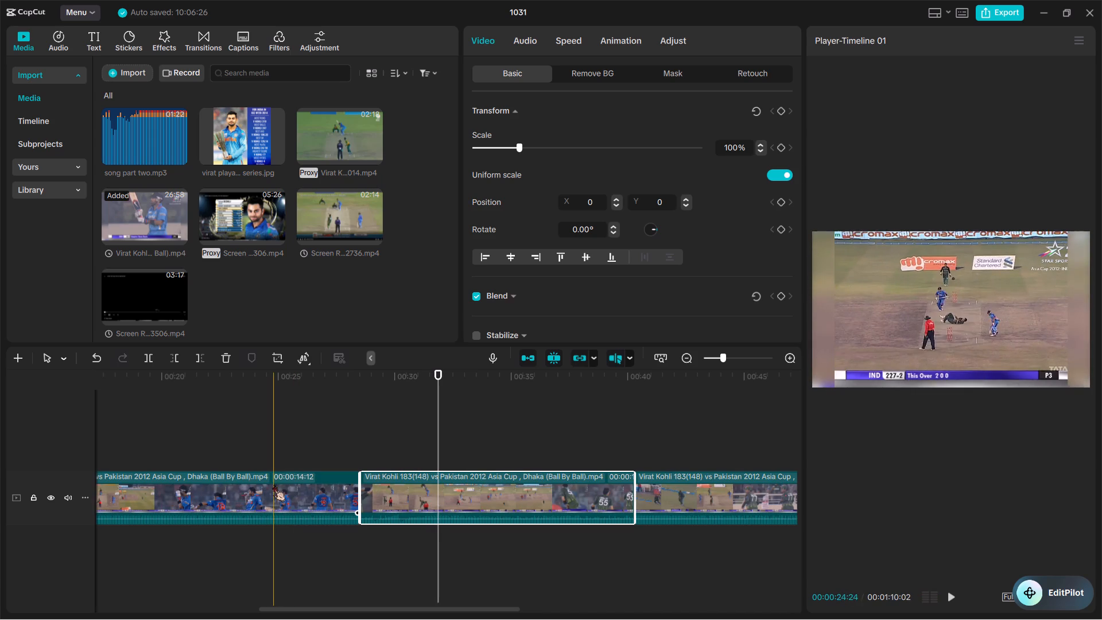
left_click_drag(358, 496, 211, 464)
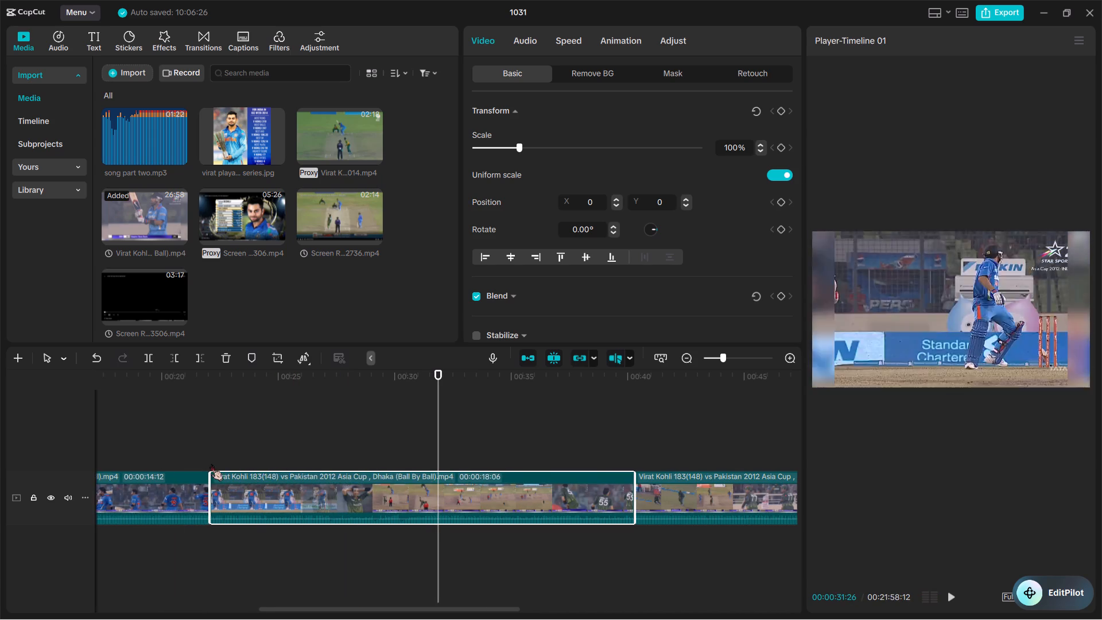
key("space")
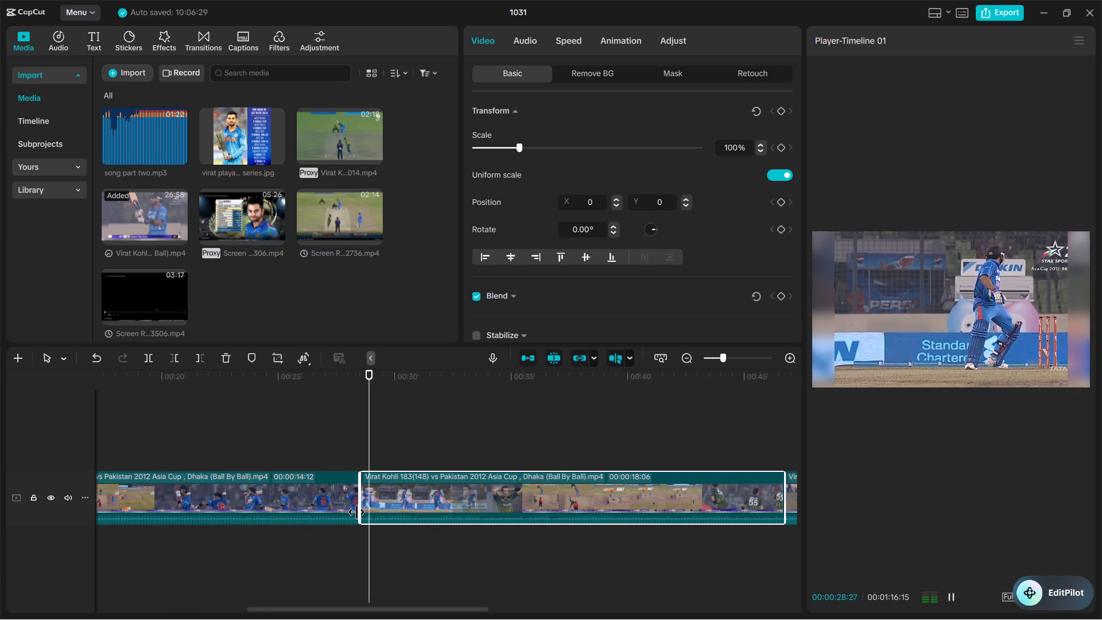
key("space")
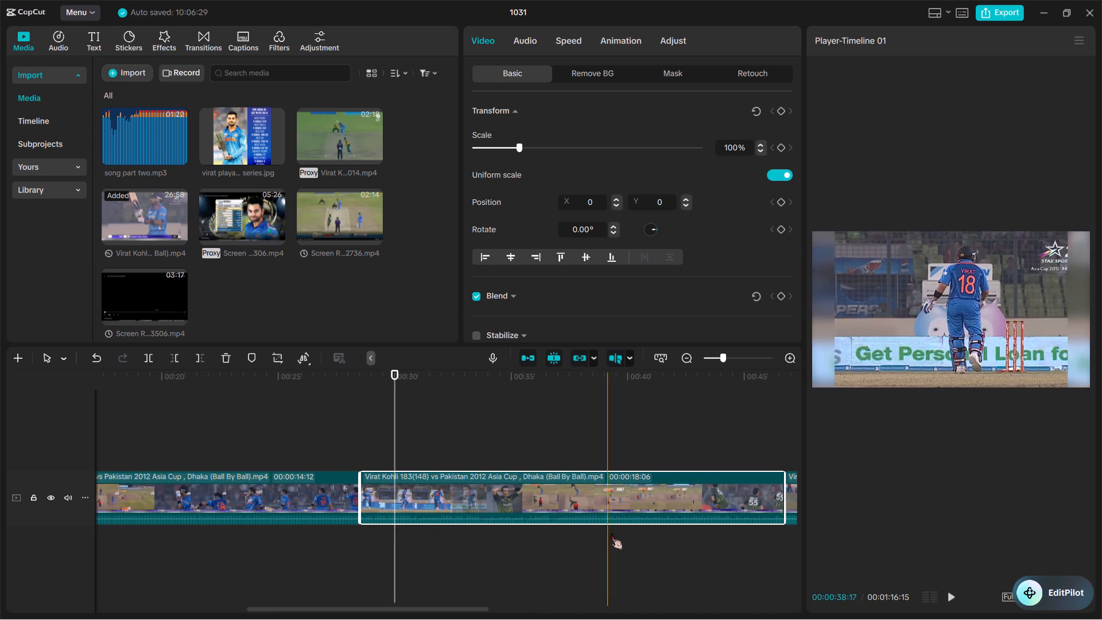
Extend the end of that clip to a length of 00:00:24:26, and play the added delivery at IND 229-2.
scroll(712, 510, "left", 1)
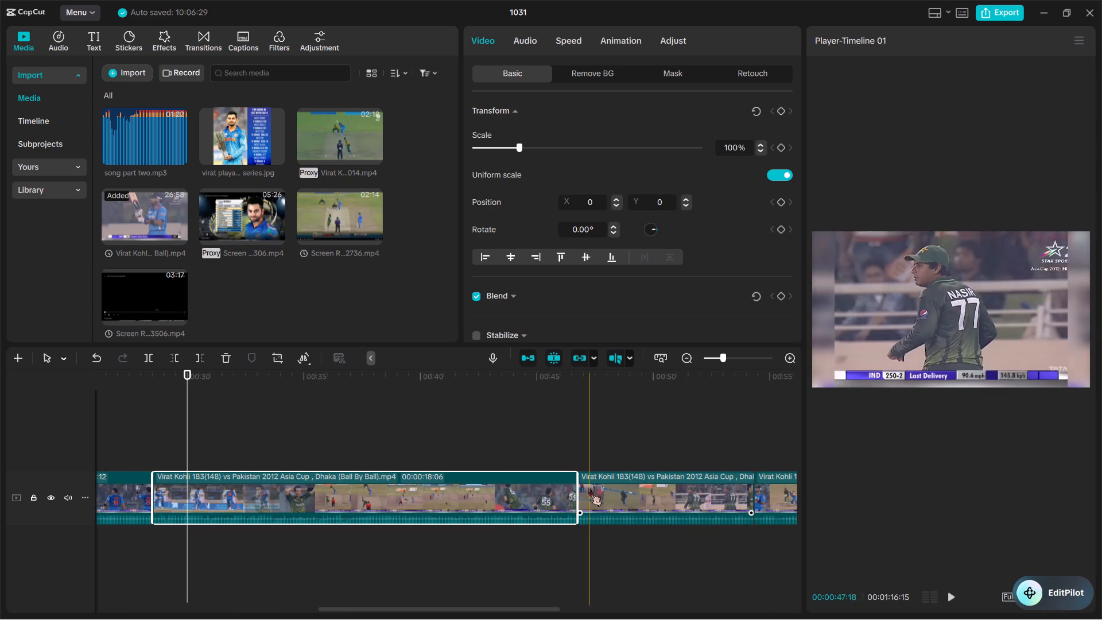
left_click_drag(578, 496, 730, 503)
key("space")
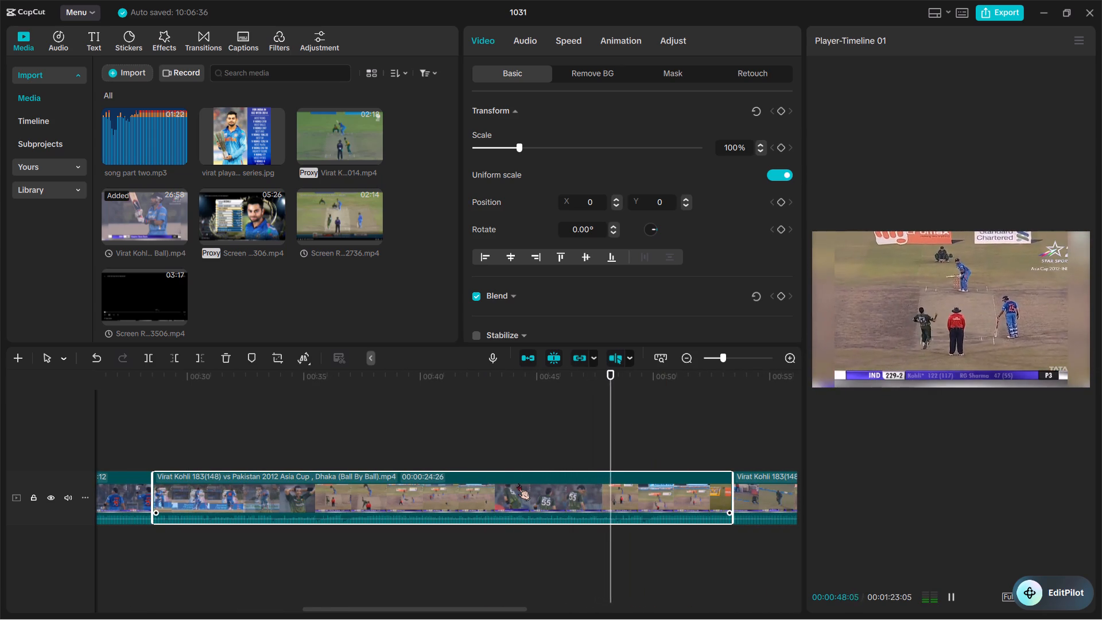
key("space")
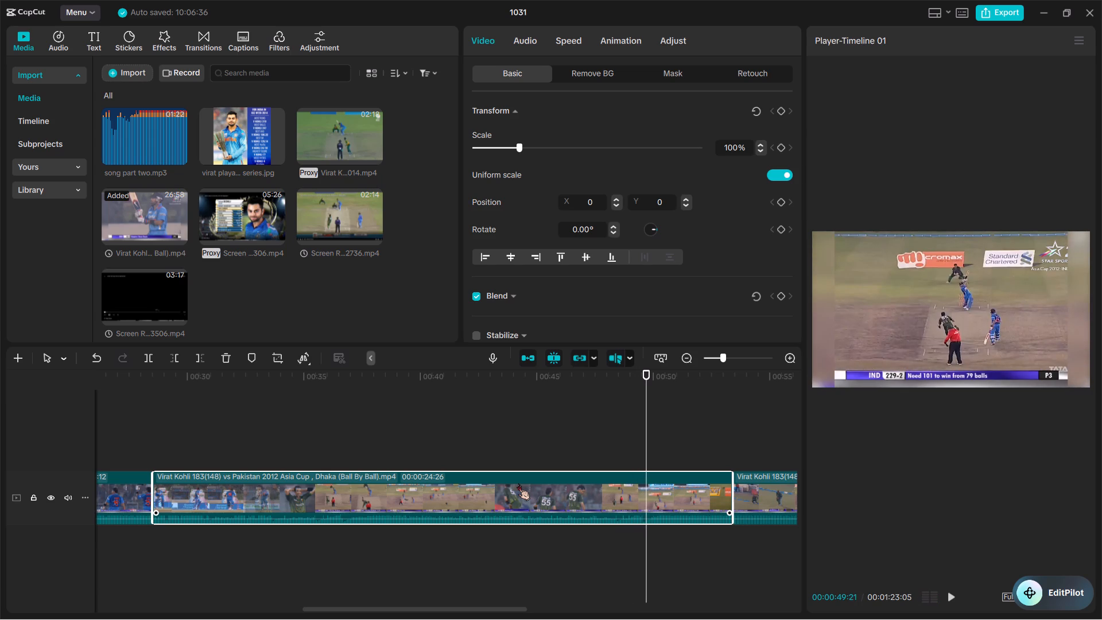
Trim the start of the 00:00:24:26 clip up to about 00:00:46:16, just before the IND 229-2 delivery.
left_click(573, 495)
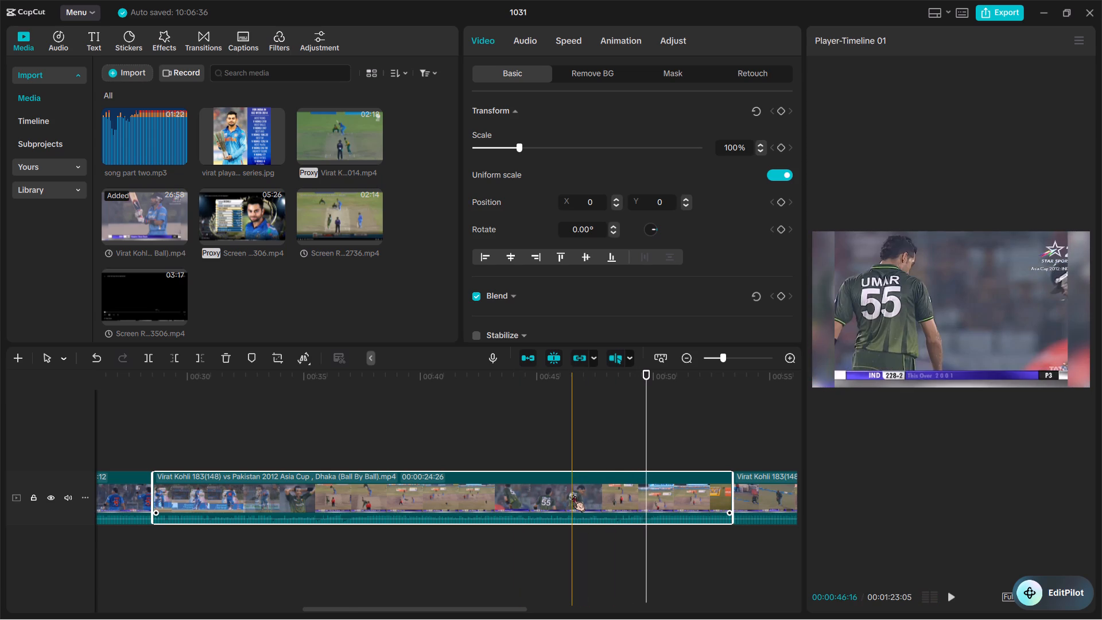
key("q")
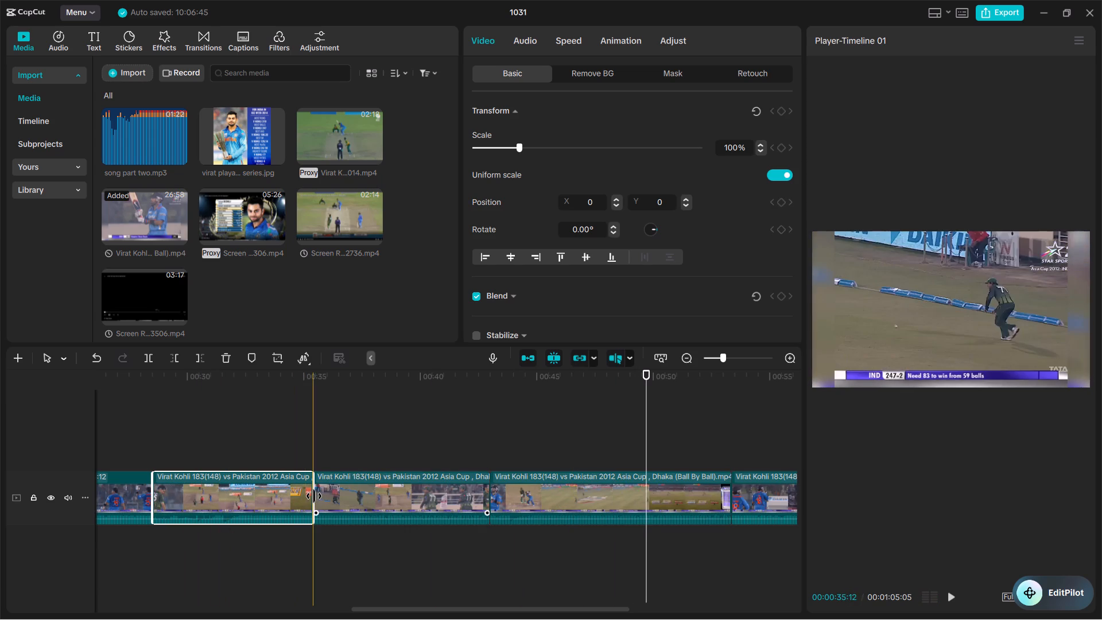
Extend the trimmed clip's end for review, play the shot to the boundary, and cut the clip's end from 00:00:34:22.
left_click_drag(314, 496, 371, 507)
key("space")
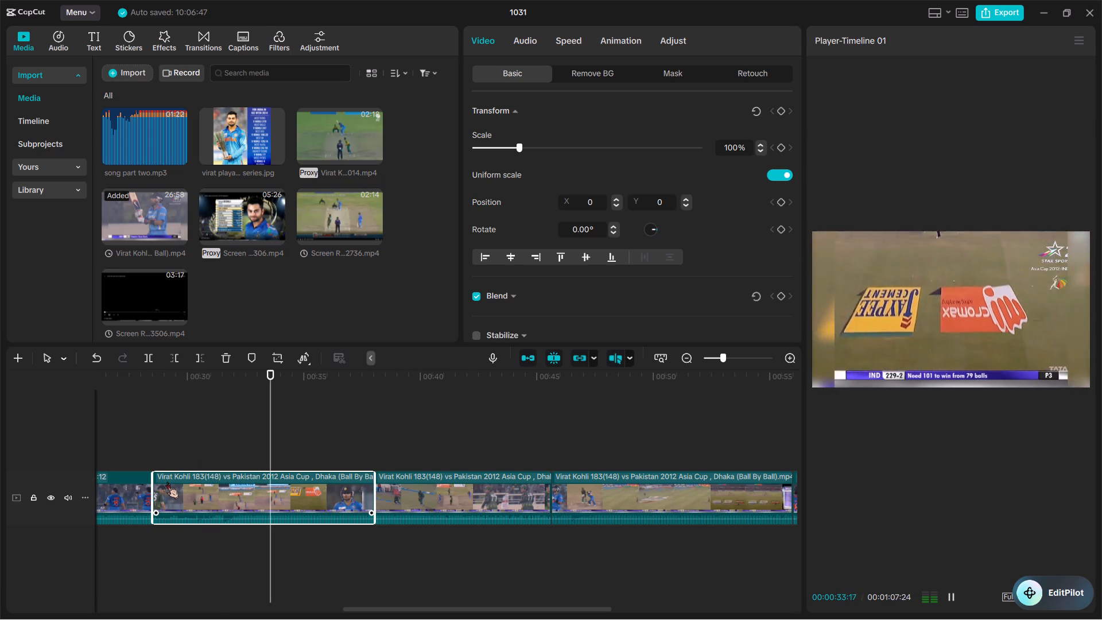
key("space")
key("space")
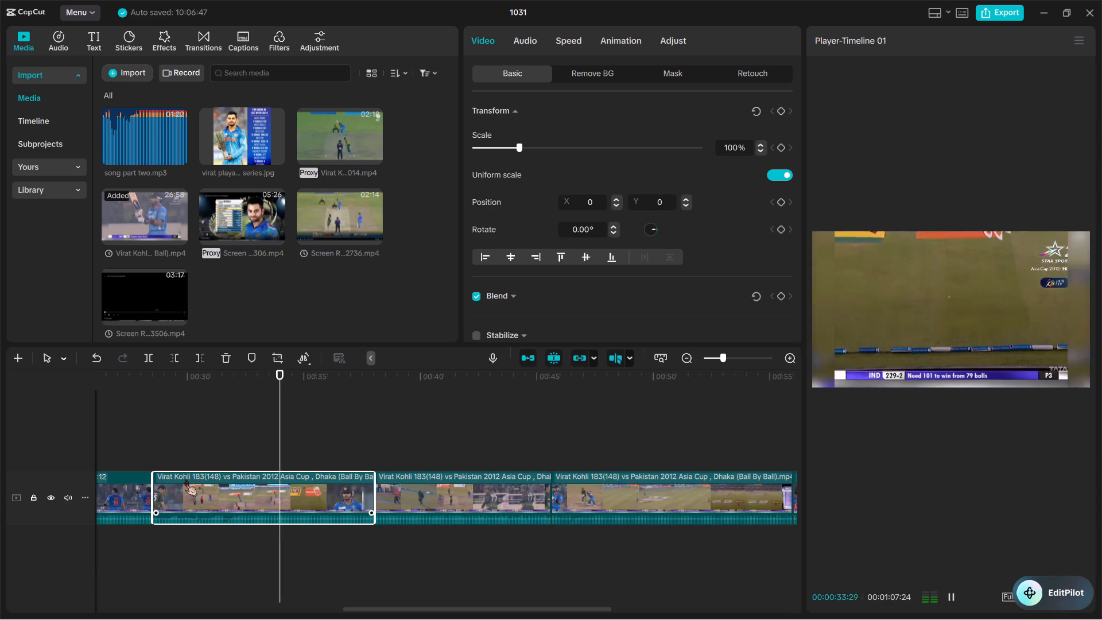
key("space")
type("w")
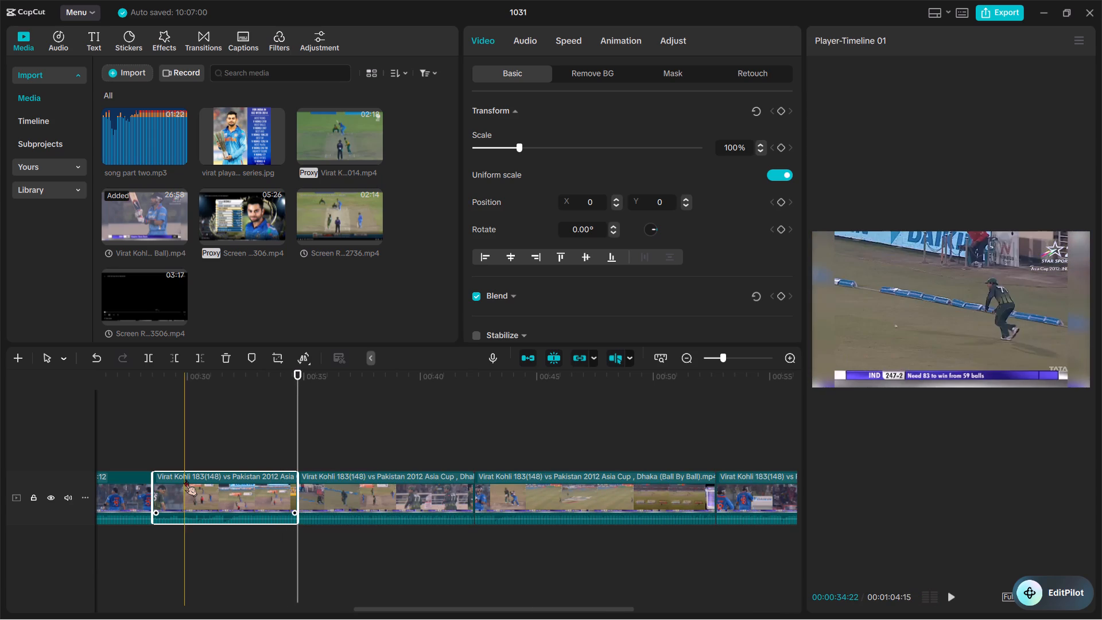
Extend the start of the following IND 247-2 clip backward until the clip lasts 00:00:21:25.
key("space")
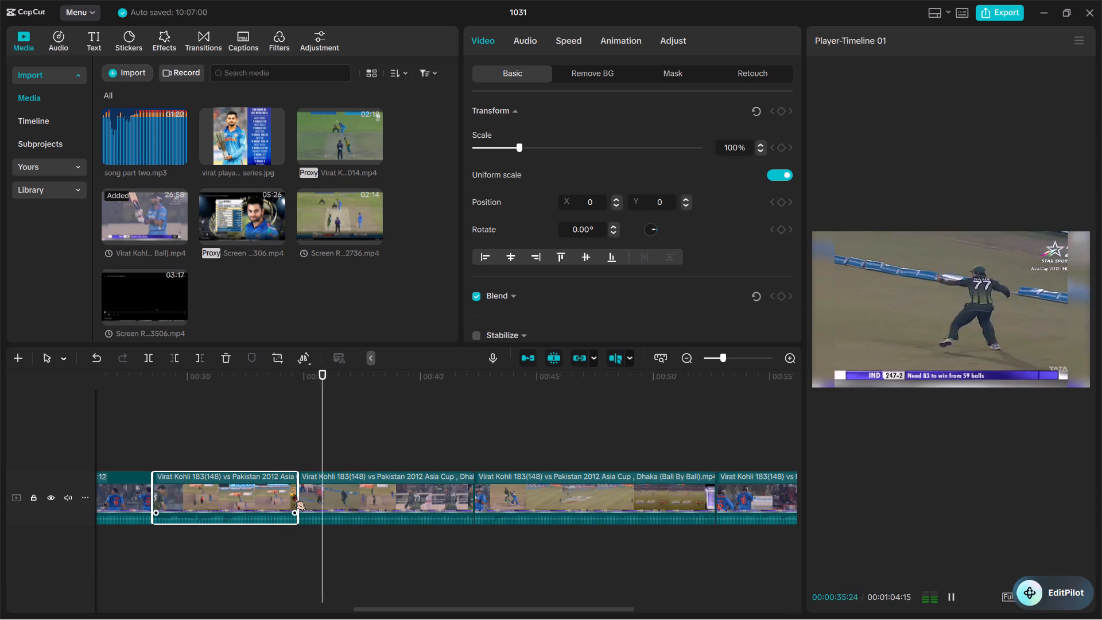
left_click(355, 487)
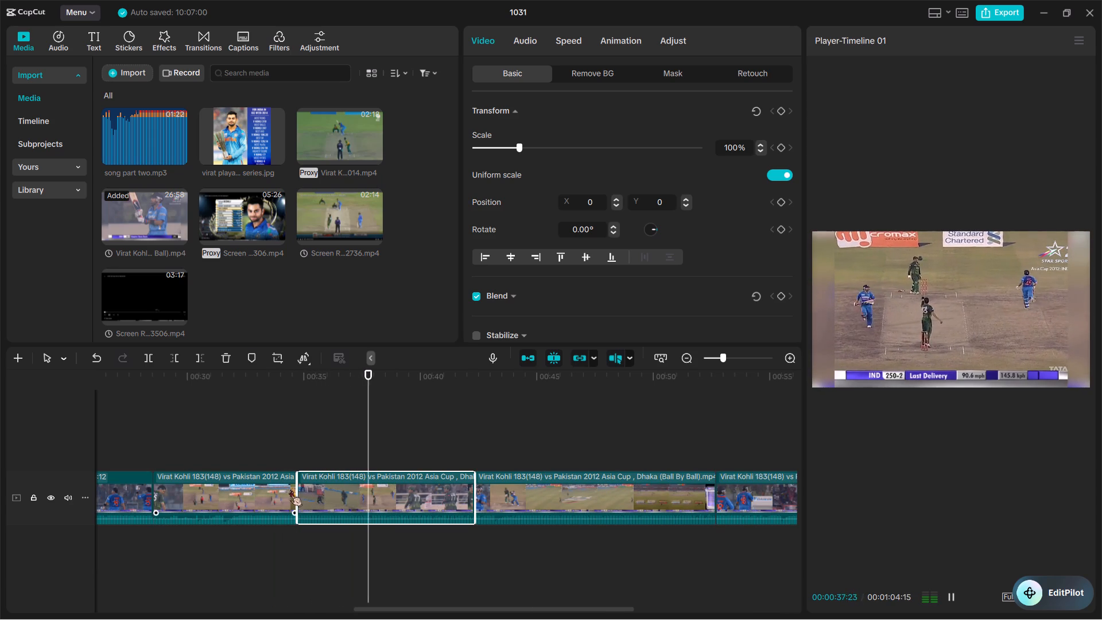
left_click_drag(301, 494, 158, 485)
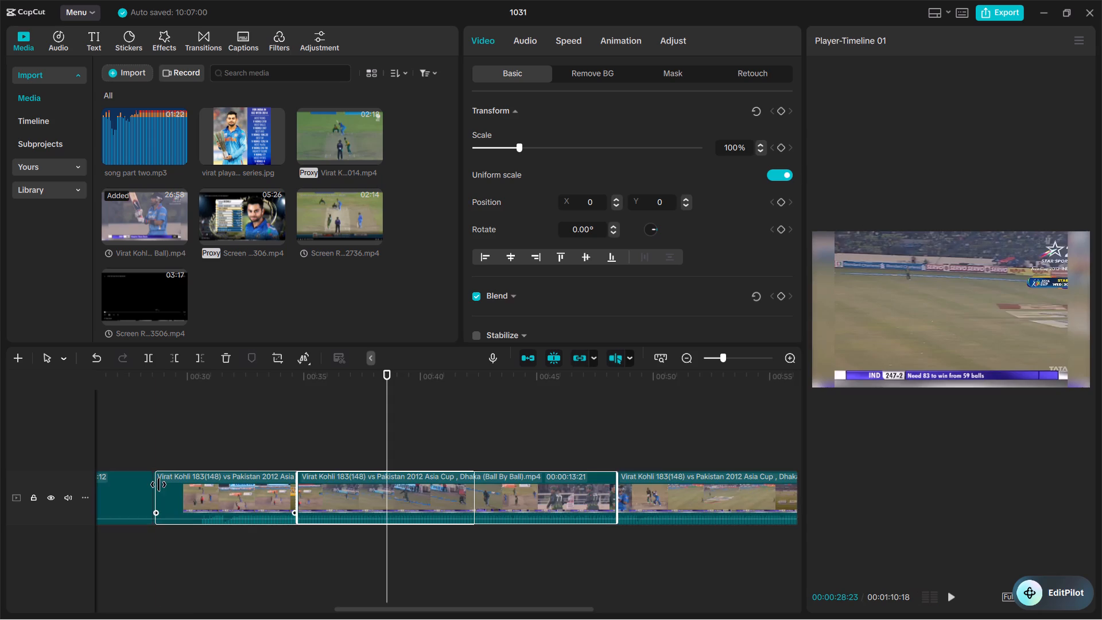
scroll(158, 485, "right", 1)
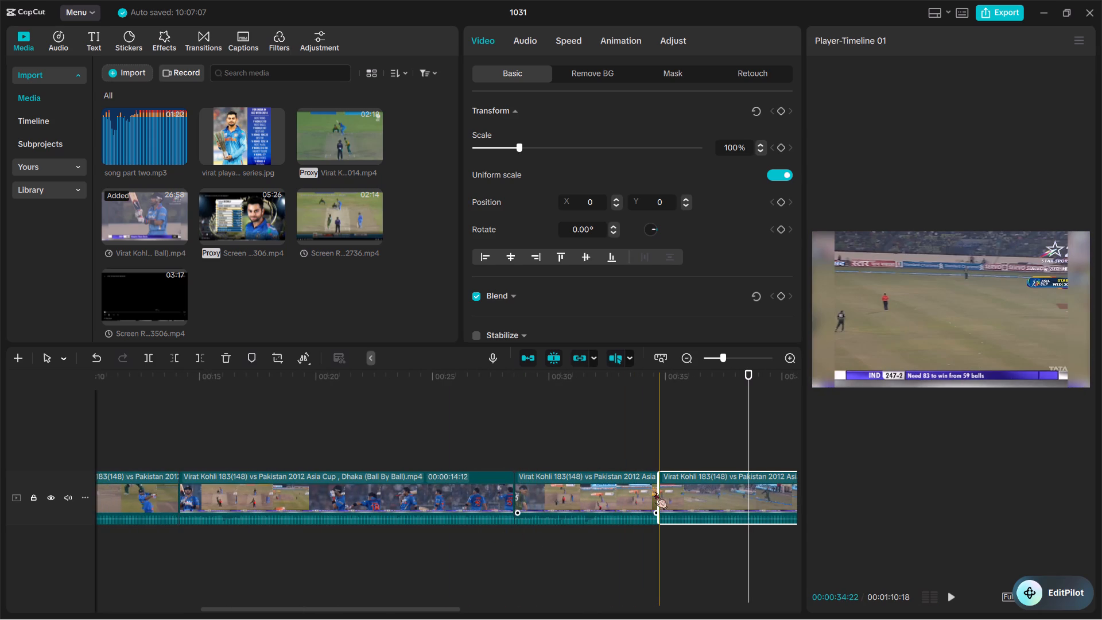
left_click_drag(658, 493, 471, 476)
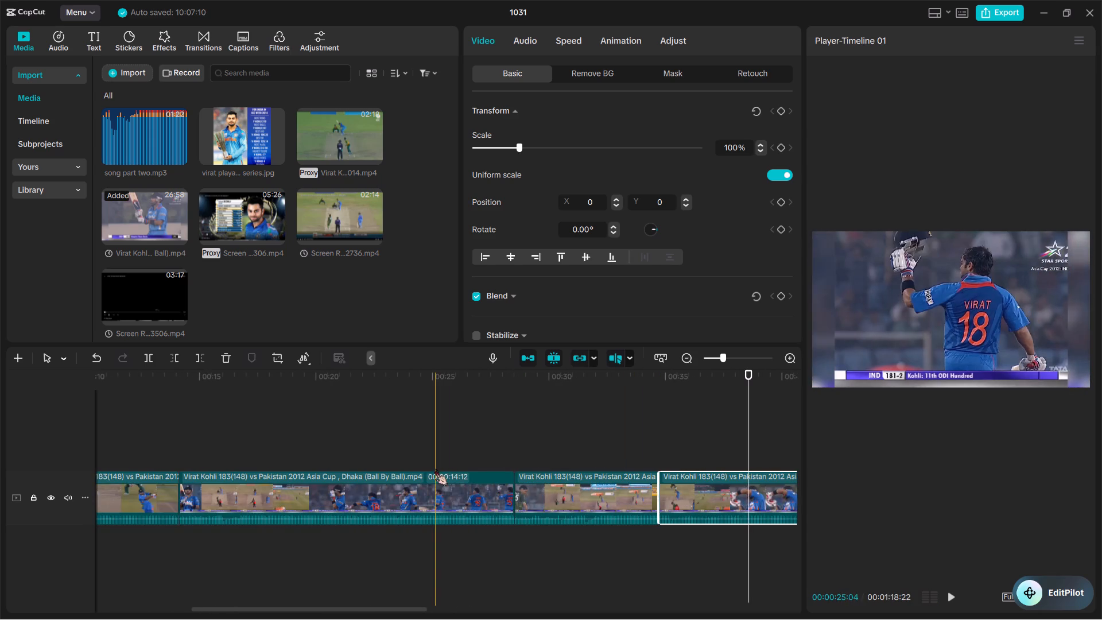
Trim the 00:00:21:25 clip, cutting its start to leave 00:00:15:27 and, after the ripple, its end from 00:00:39:28.
scroll(543, 510, "left", 1)
key("space")
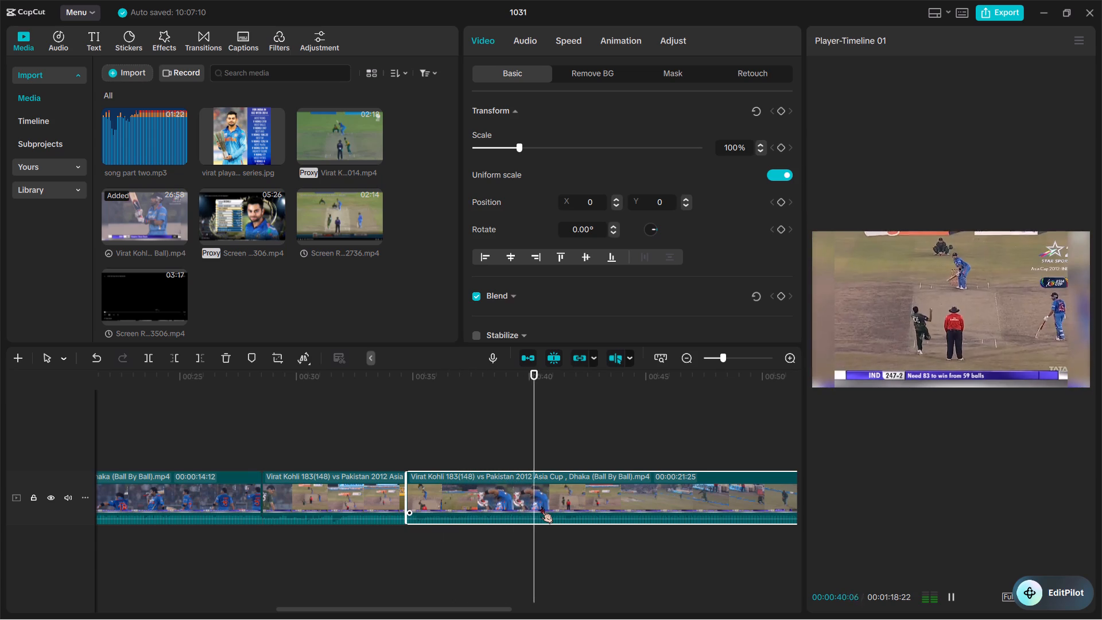
key("space")
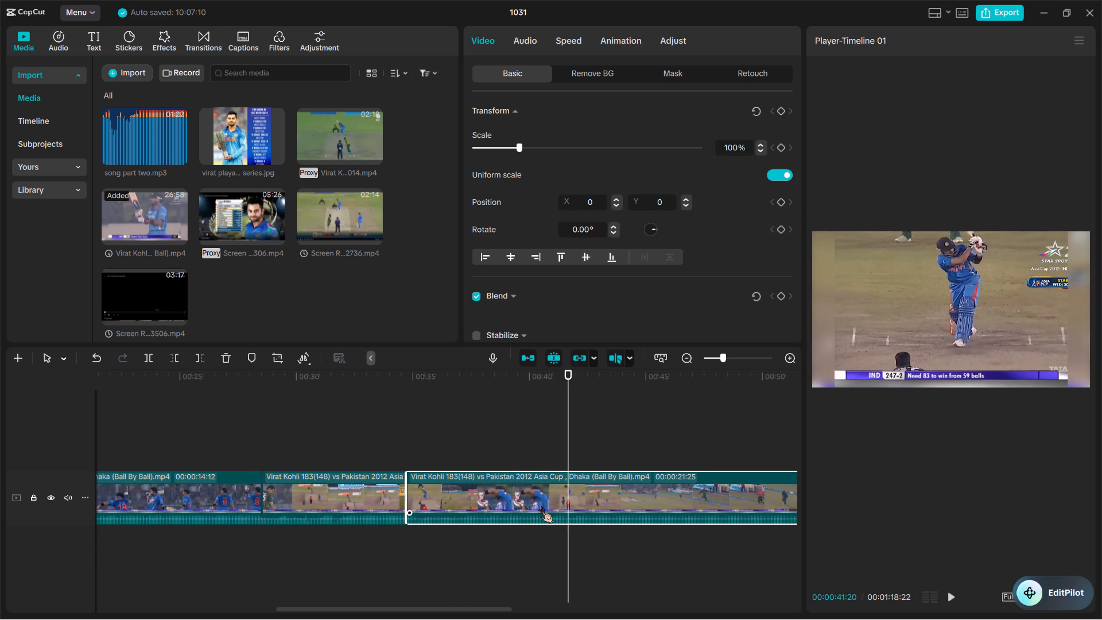
key("q")
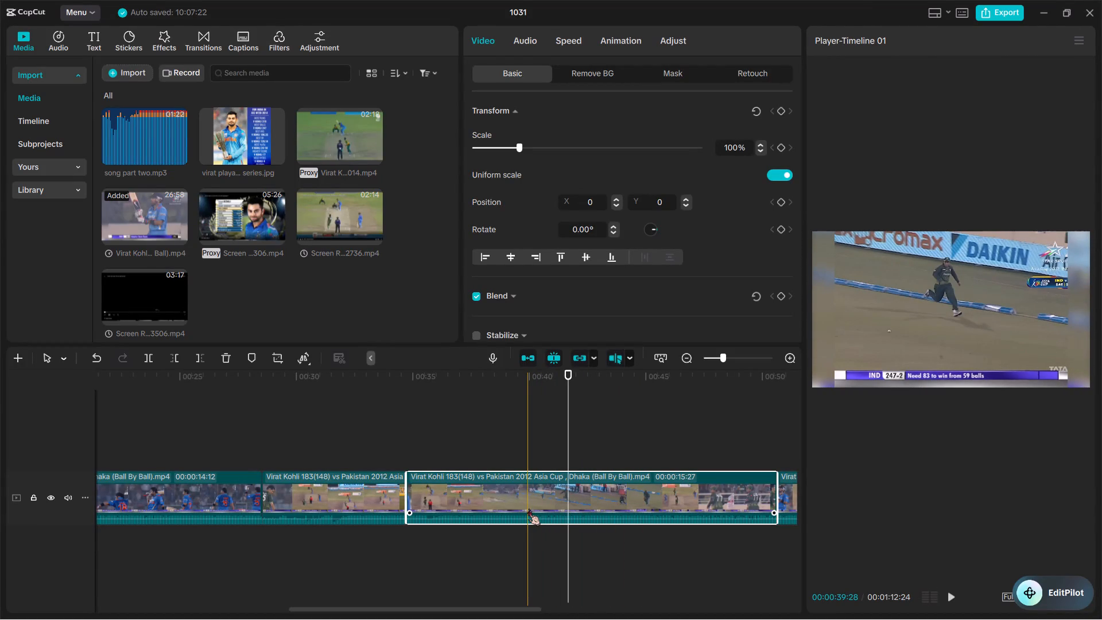
key("w")
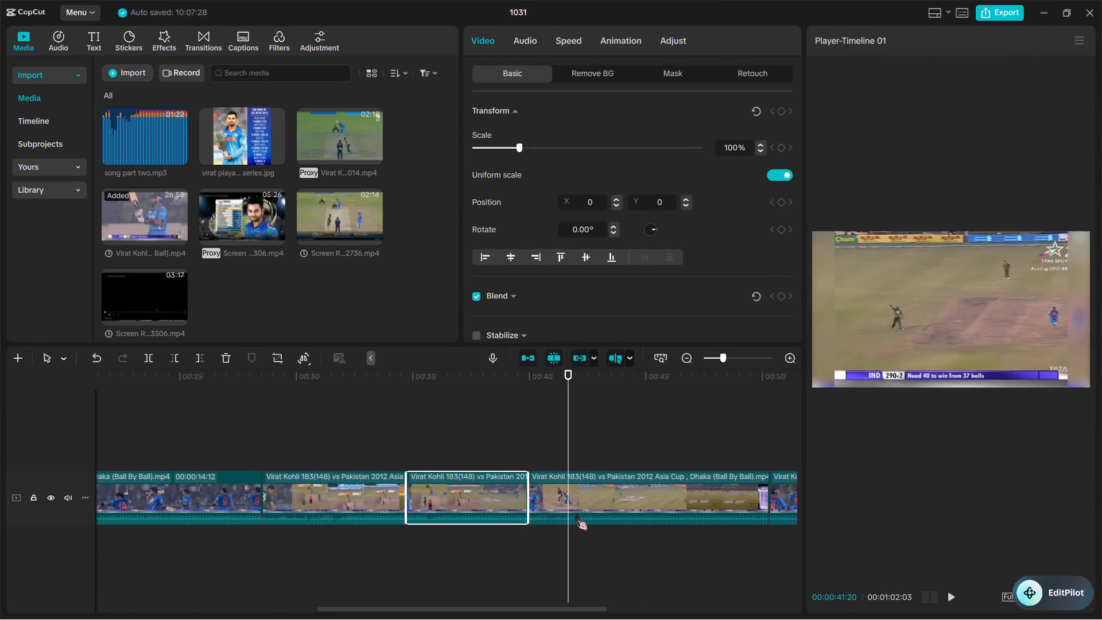
Trim the end of the following IND 290-2 clip from about 00:00:43:25.
key("w")
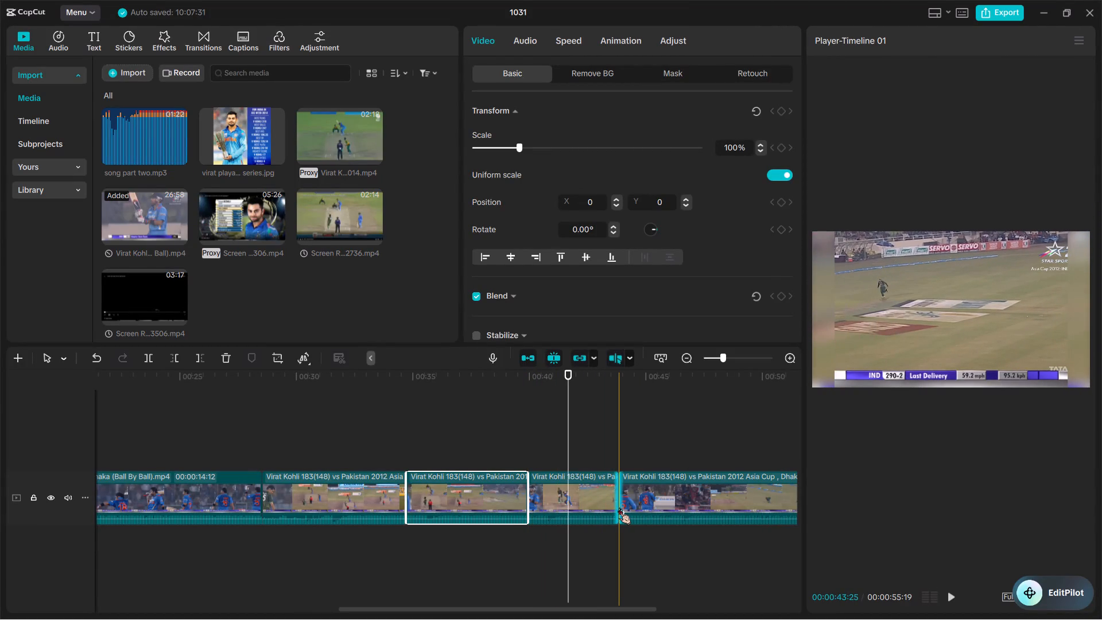
Trim the start of the last clip up to 00:00:46:01, where Kohli on 170 faces the delivery.
scroll(670, 503, "left", 1)
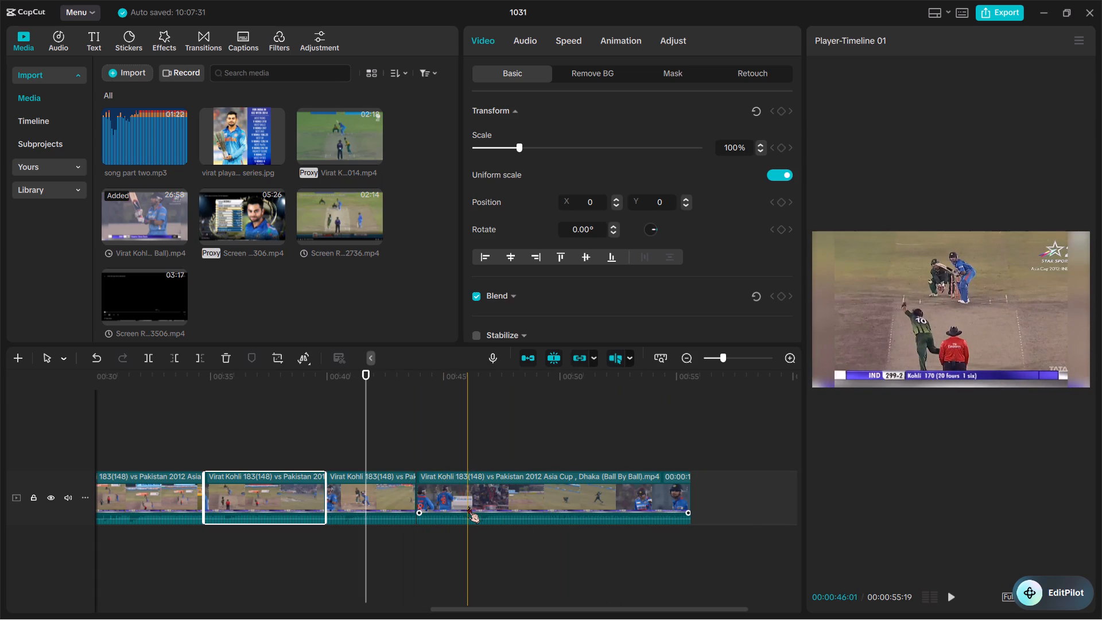
key("q")
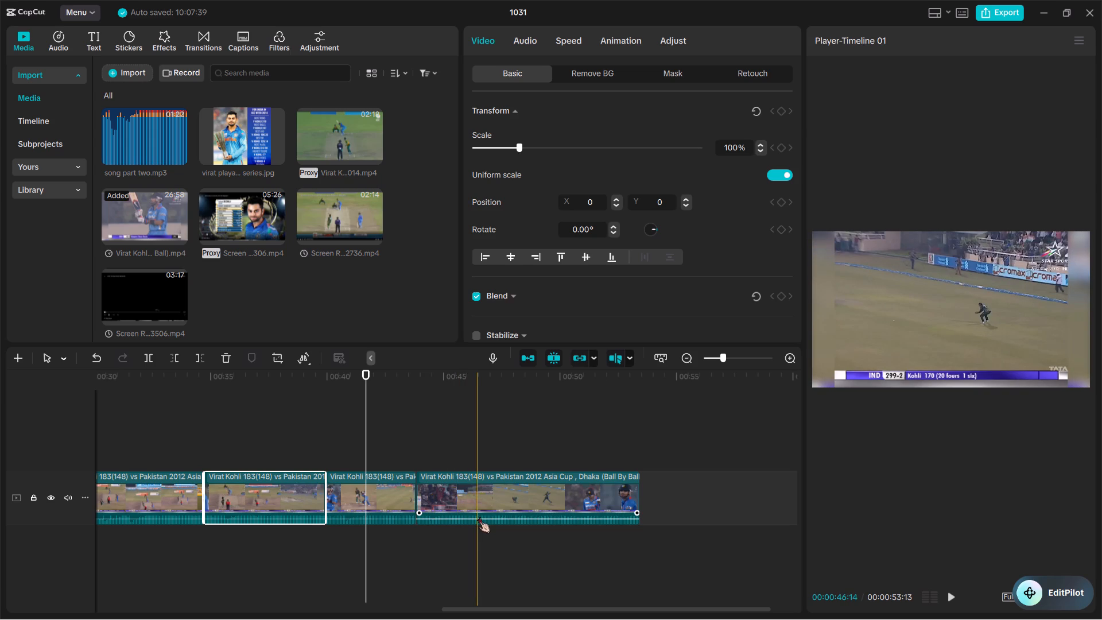
Trim the end of the last clip, with Kohli on 170, from about 00:00:46:14.
key("w")
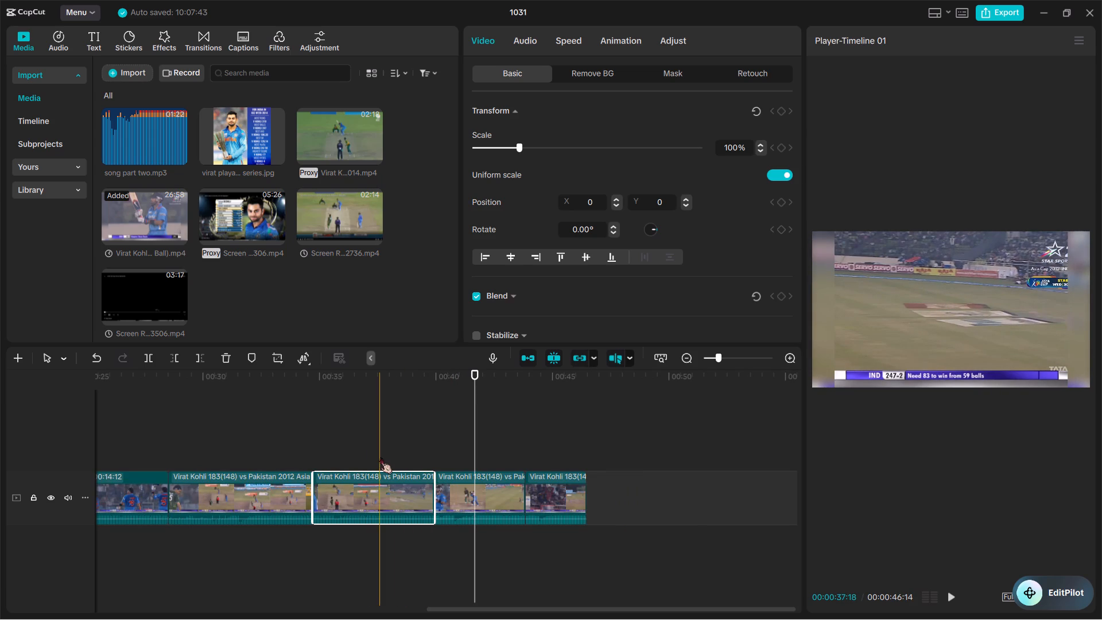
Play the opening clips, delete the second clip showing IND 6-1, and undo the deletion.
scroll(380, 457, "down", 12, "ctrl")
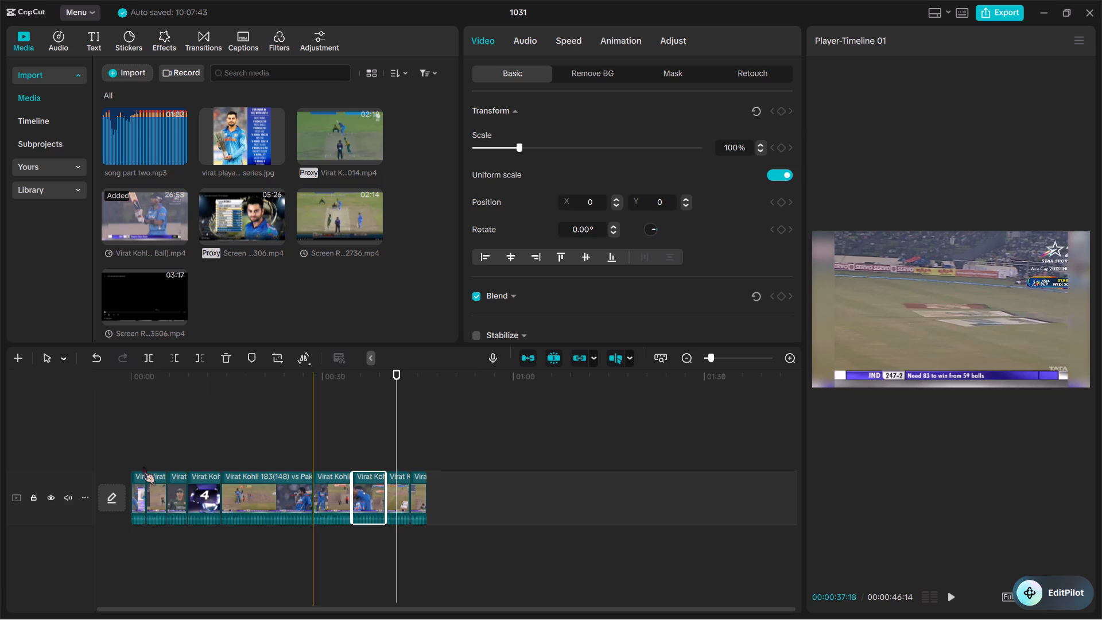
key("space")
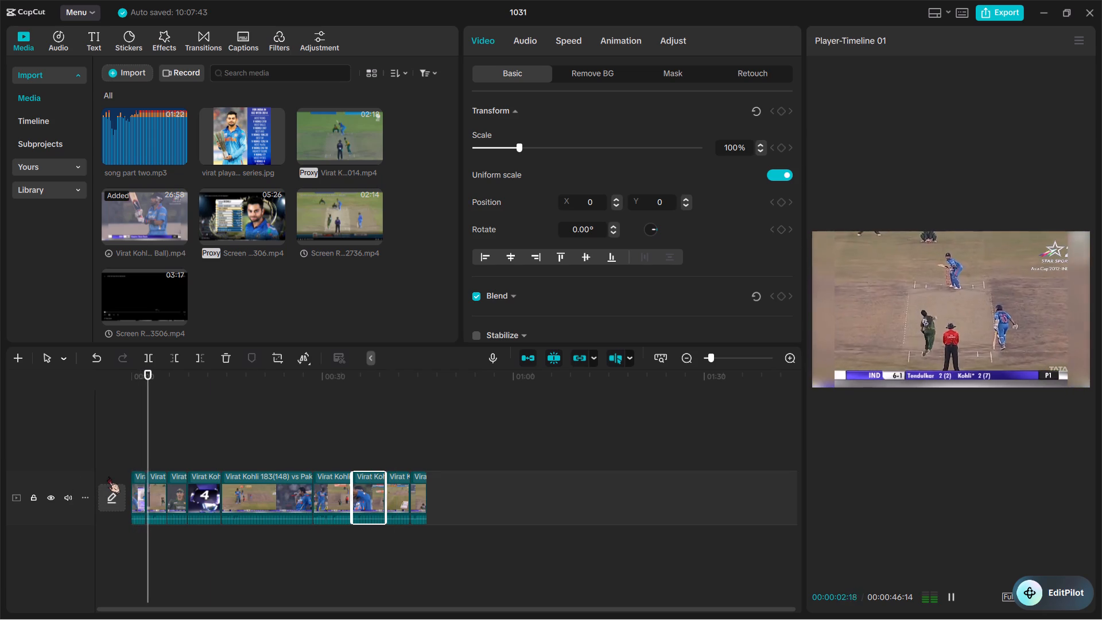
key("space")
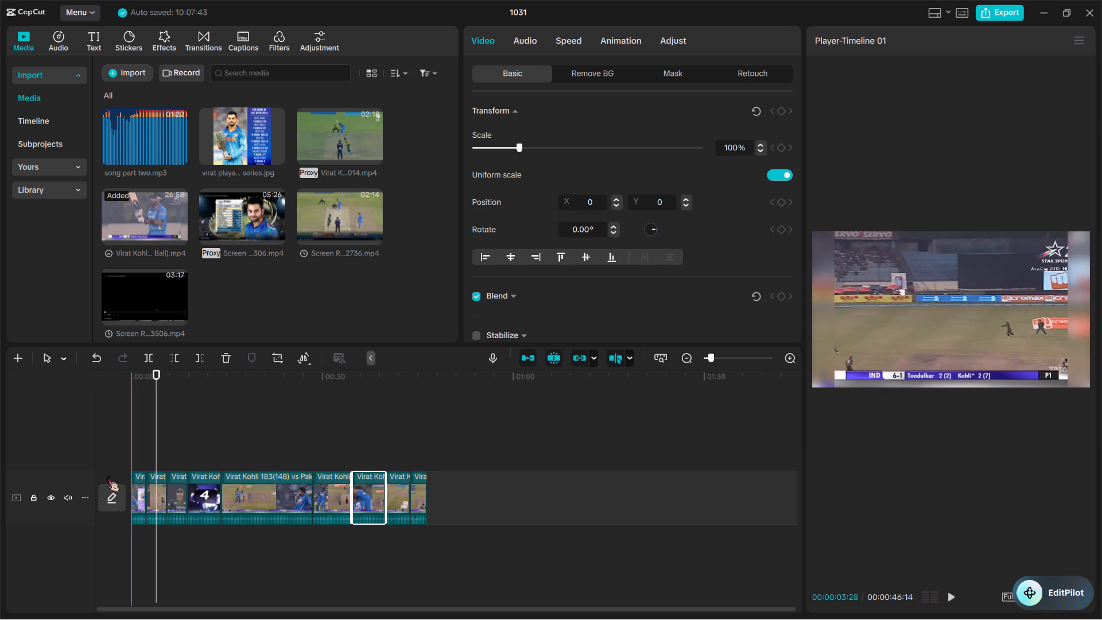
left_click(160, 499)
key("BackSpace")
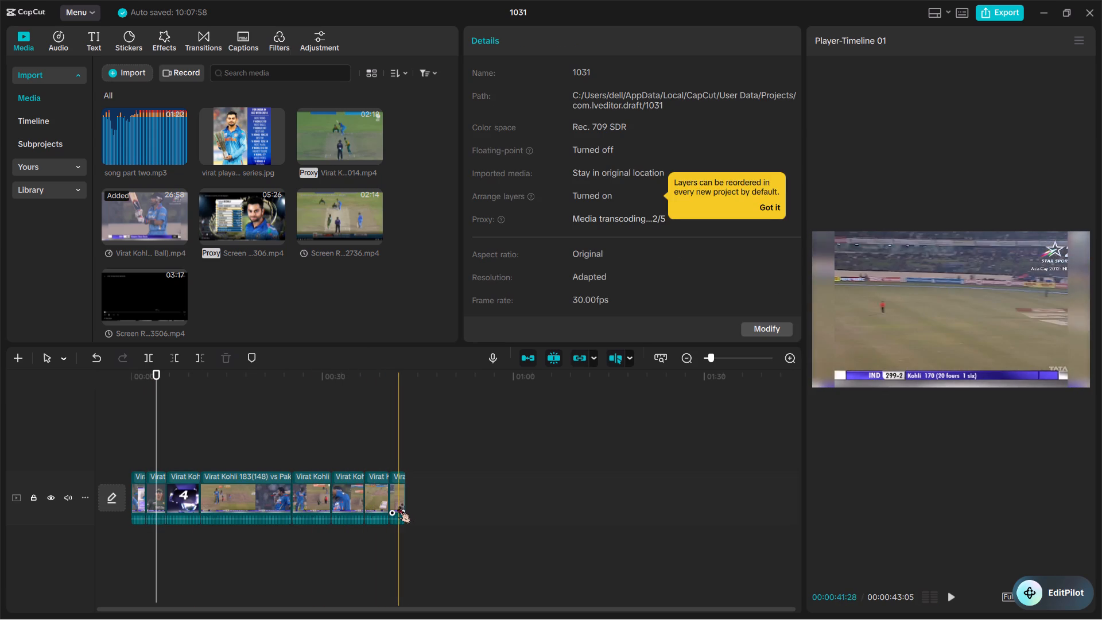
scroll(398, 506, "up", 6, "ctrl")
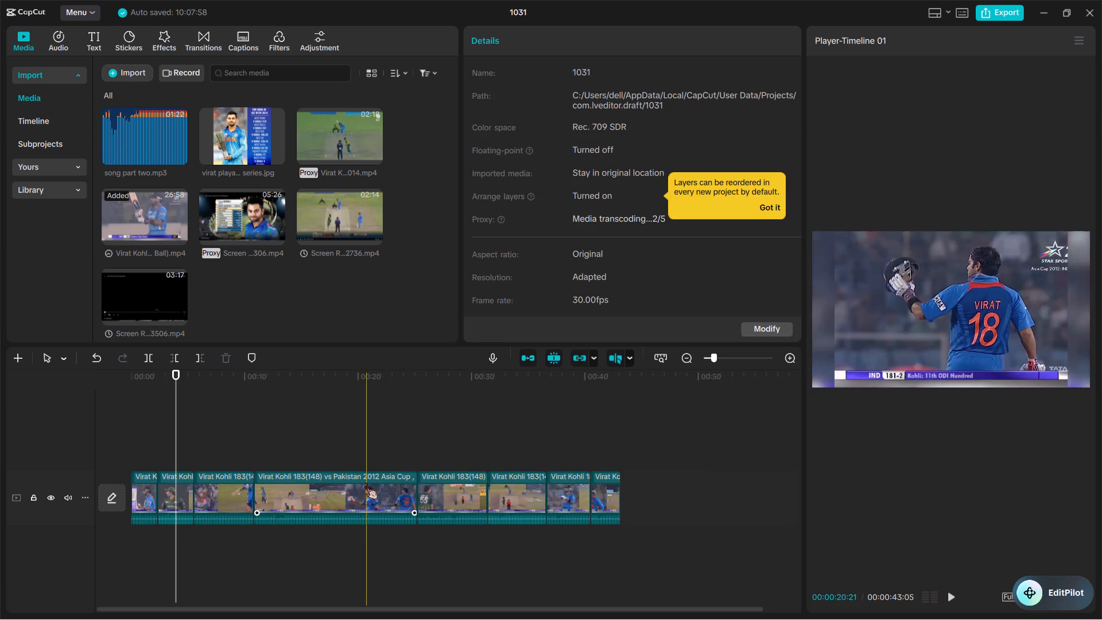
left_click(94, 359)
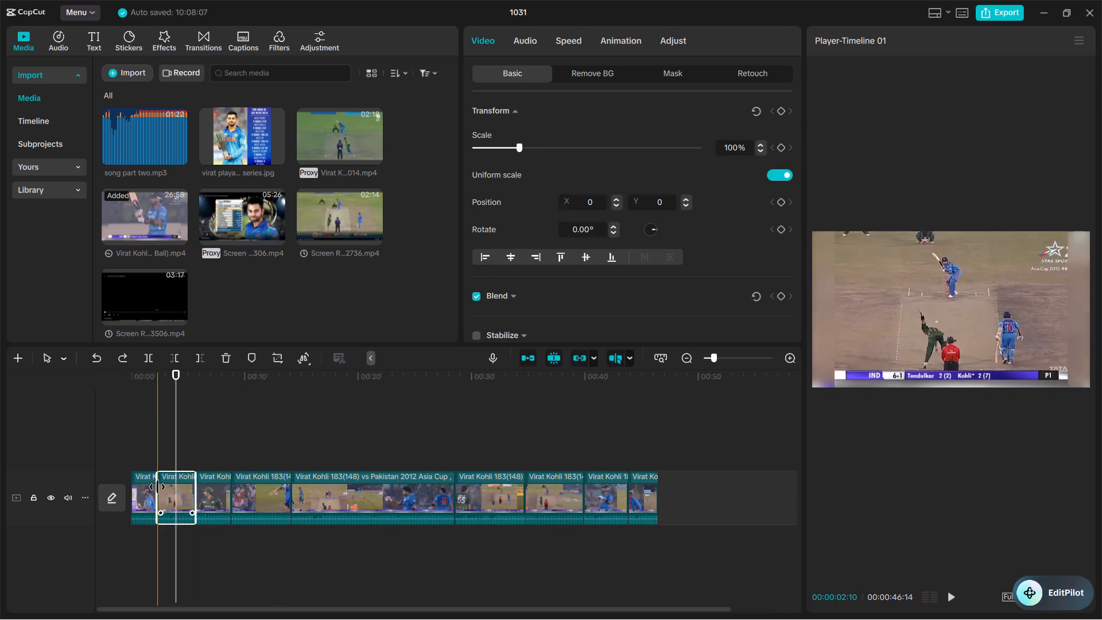
Delete the IND 6-1 clip, second on the main track.
left_click(169, 495)
key("BackSpace")
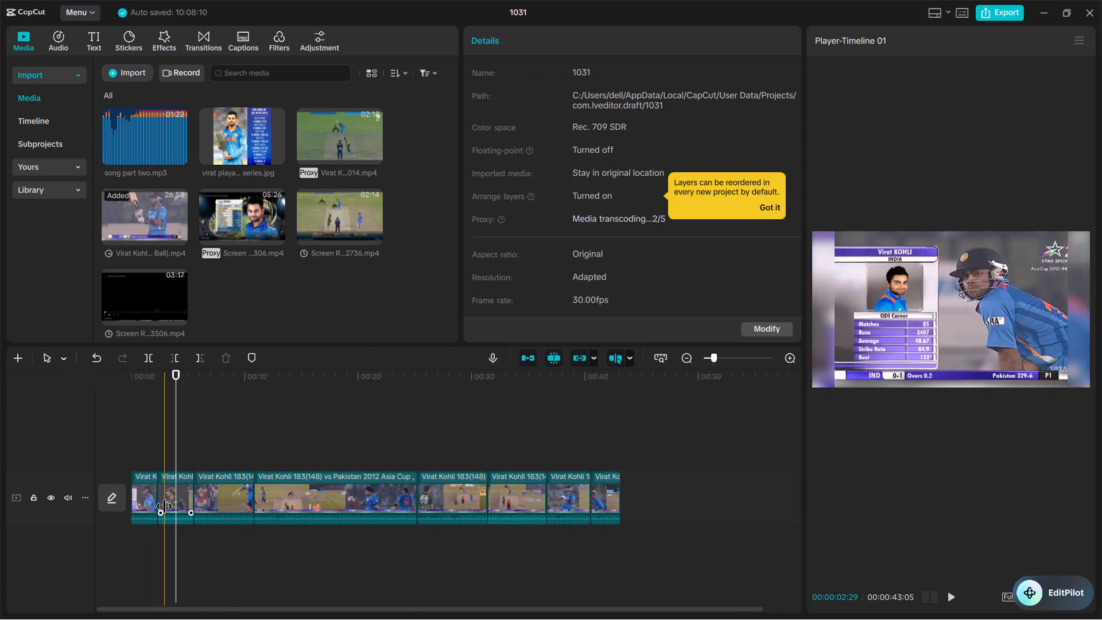
Play on past the IND 11-1 clip and delete the third clip, which opens with the "4" graphic.
scroll(164, 506, "up", 11, "ctrl")
scroll(176, 515, "right", 1)
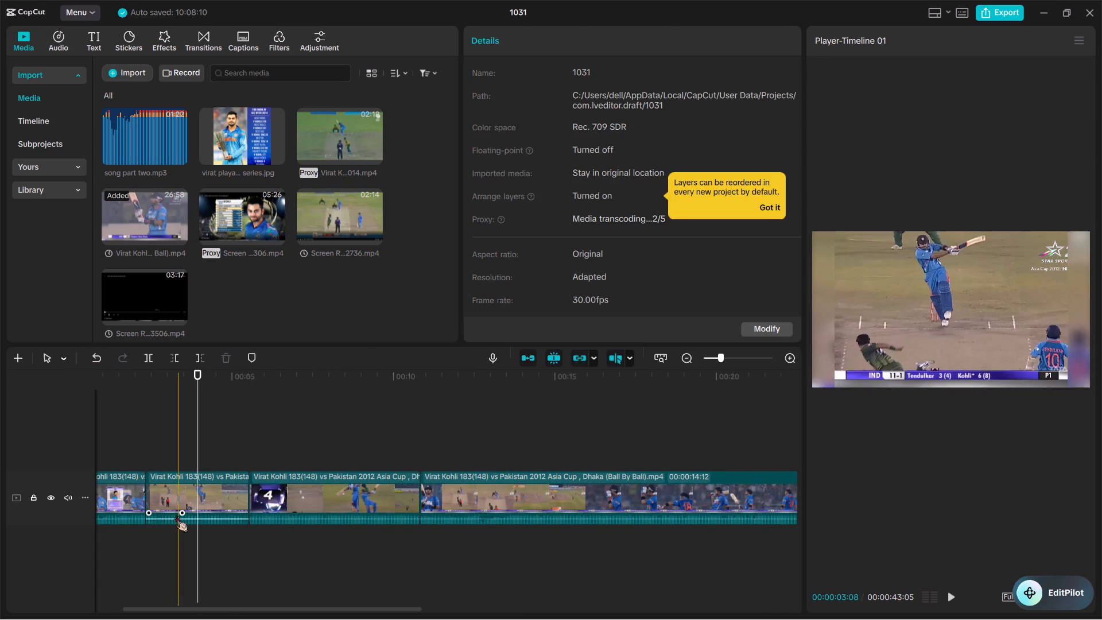
key("space")
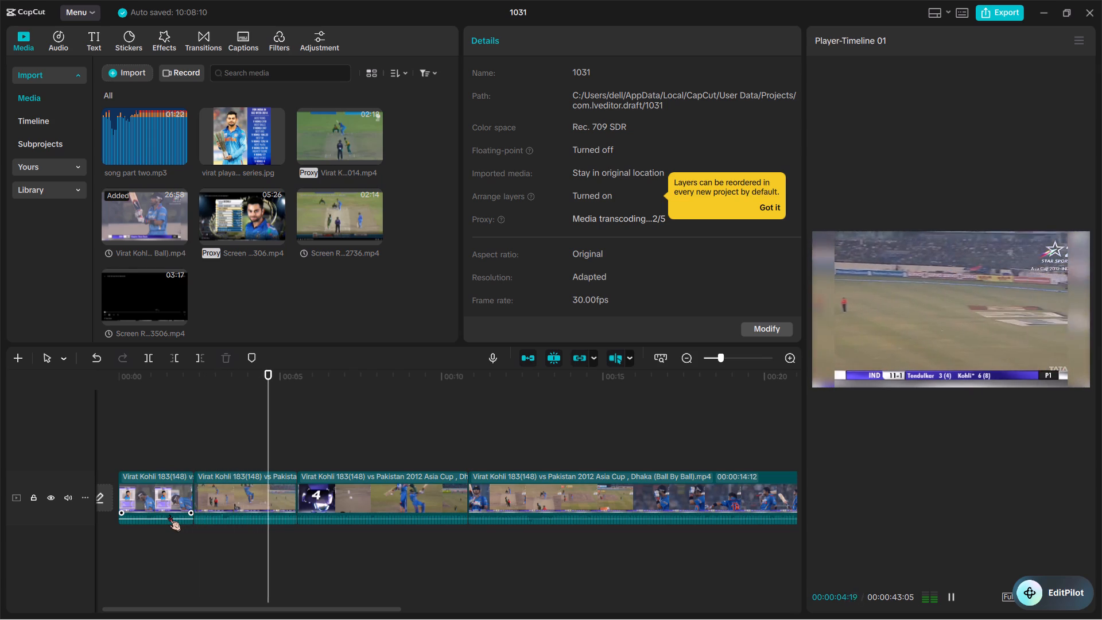
key("space")
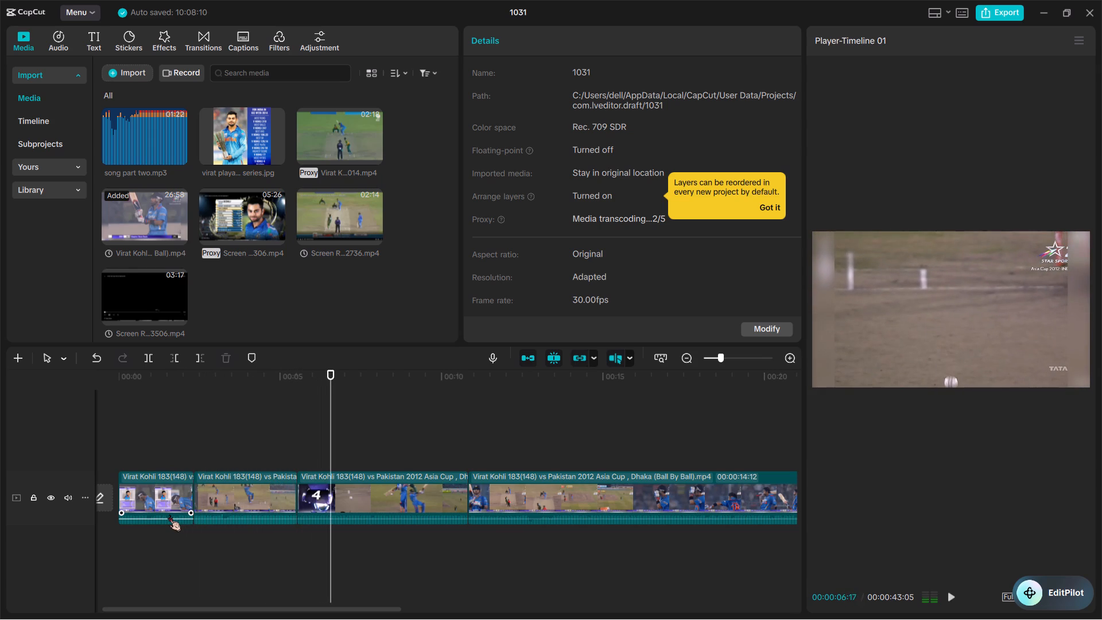
key("space")
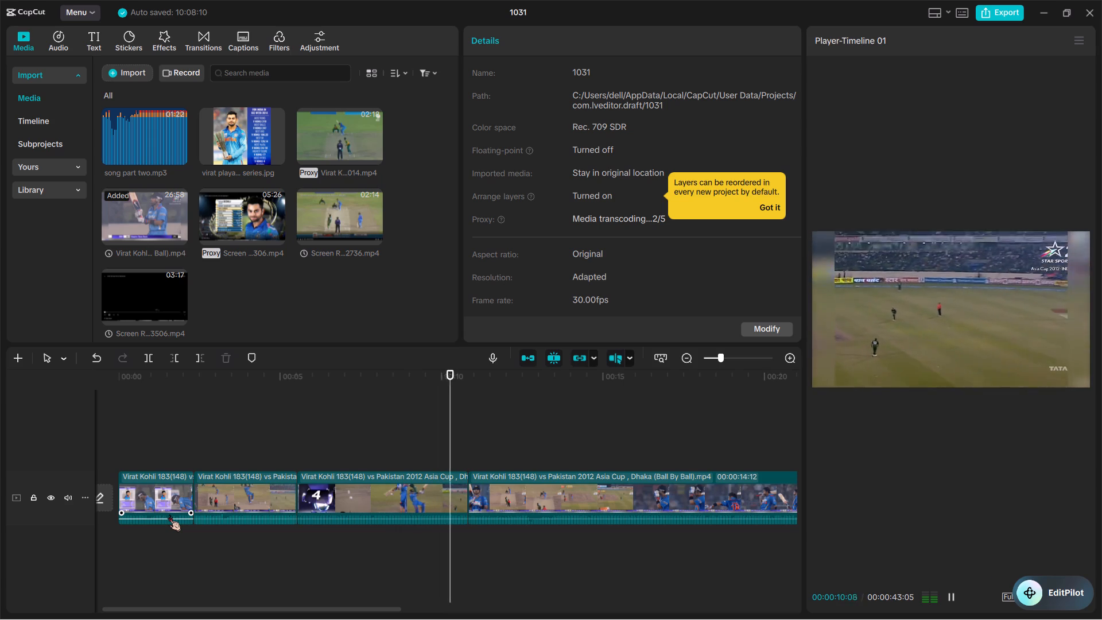
key("space")
left_click(339, 490)
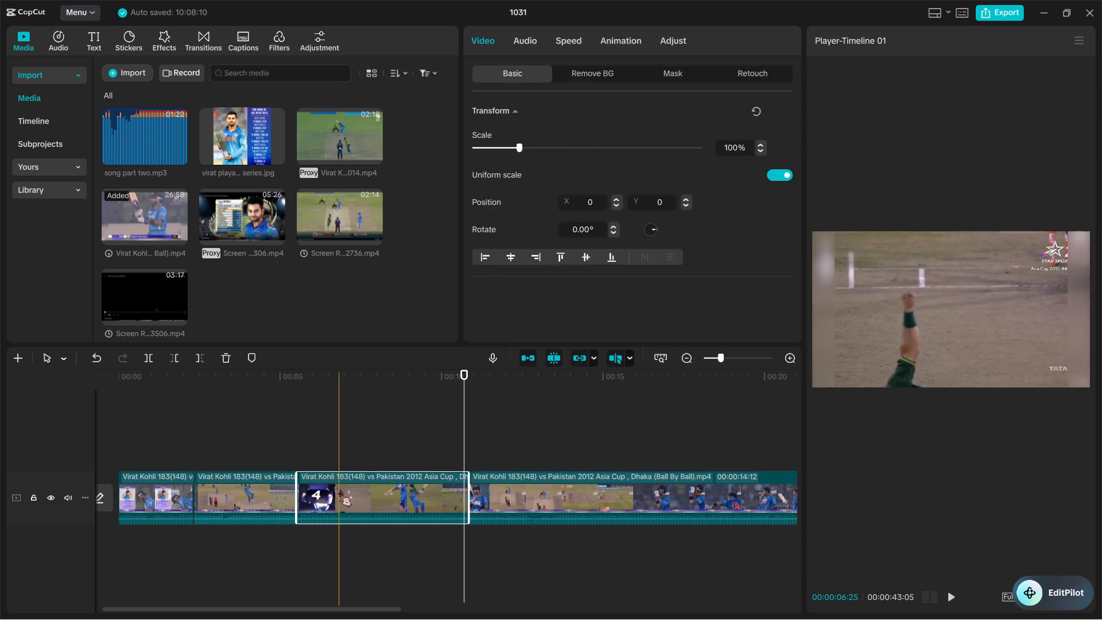
key("BackSpace")
Move the last four clips, IND 229-2 through IND 299-2, together to just before the 00:00:14:12 clip.
scroll(620, 494, "left", 1)
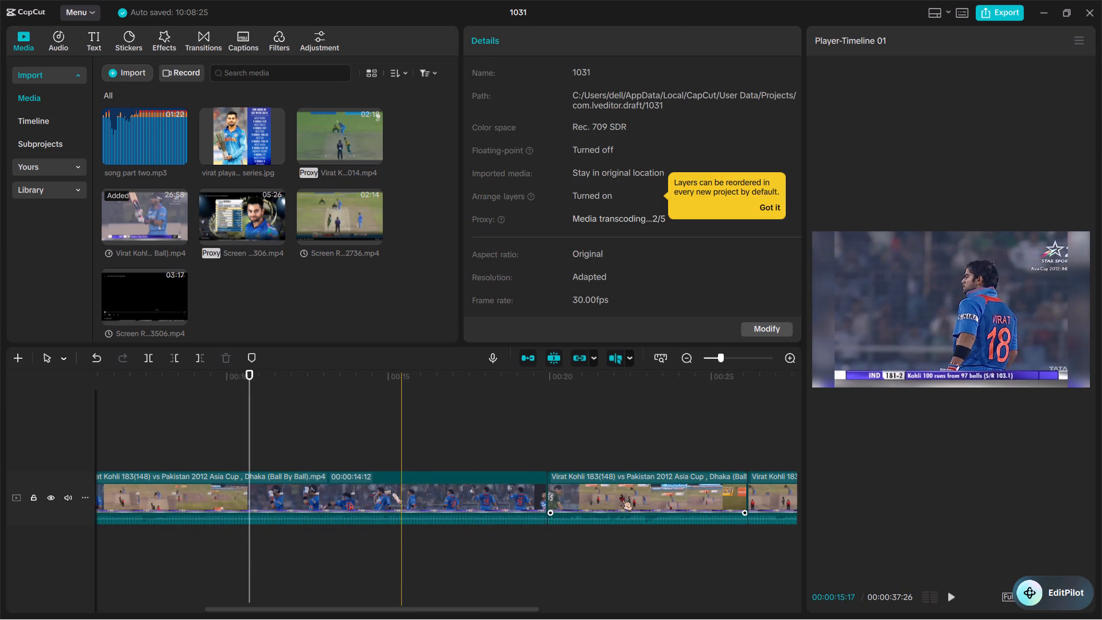
scroll(620, 494, "left", 1)
double_click(616, 489)
scroll(616, 489, "down", 4, "ctrl")
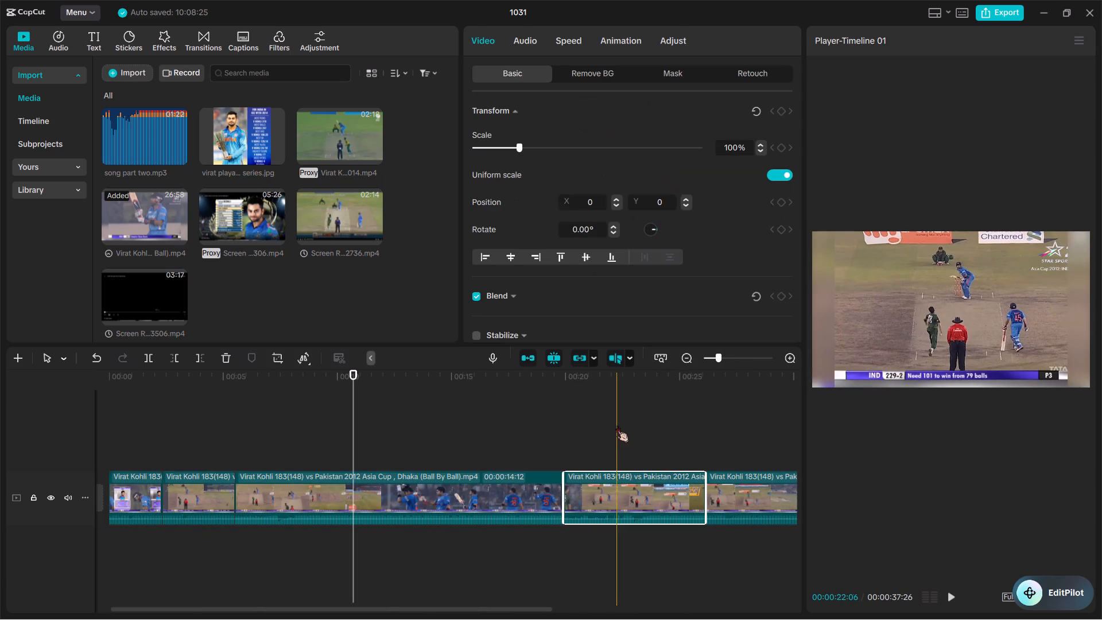
double_click(616, 428)
scroll(616, 428, "left", 1)
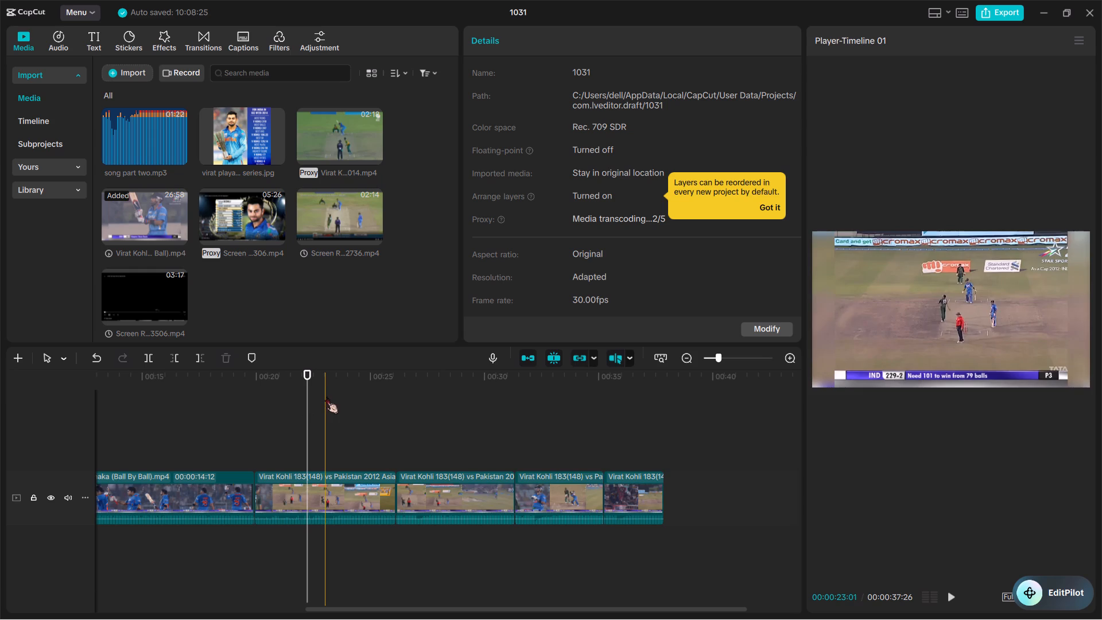
left_click_drag(326, 397, 677, 521)
left_click_drag(512, 502, 443, 540)
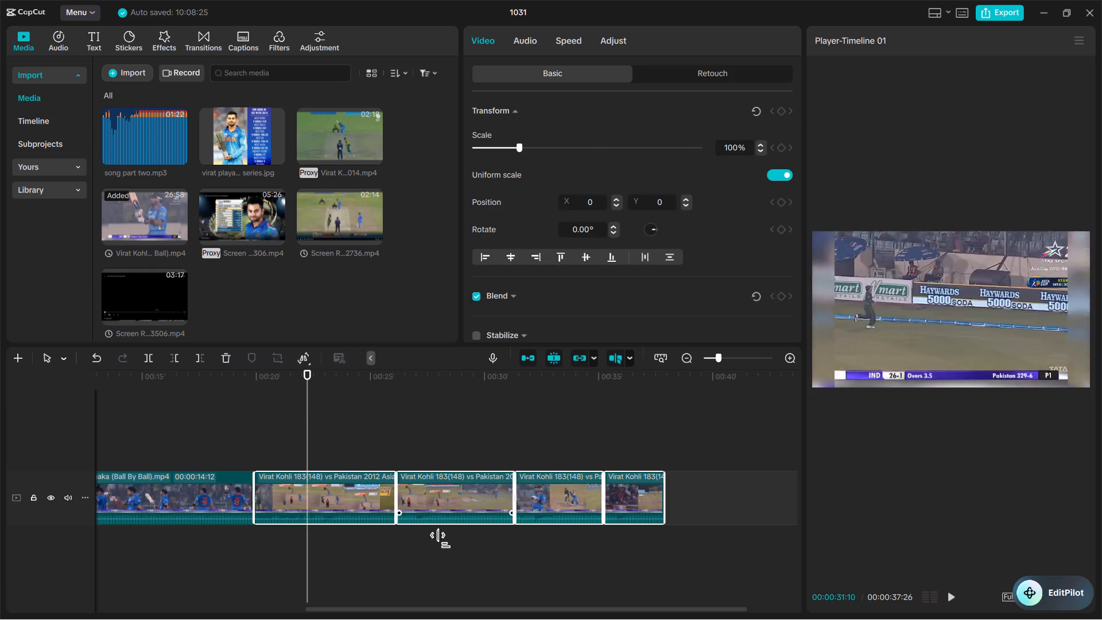
left_click_drag(443, 540, 277, 568)
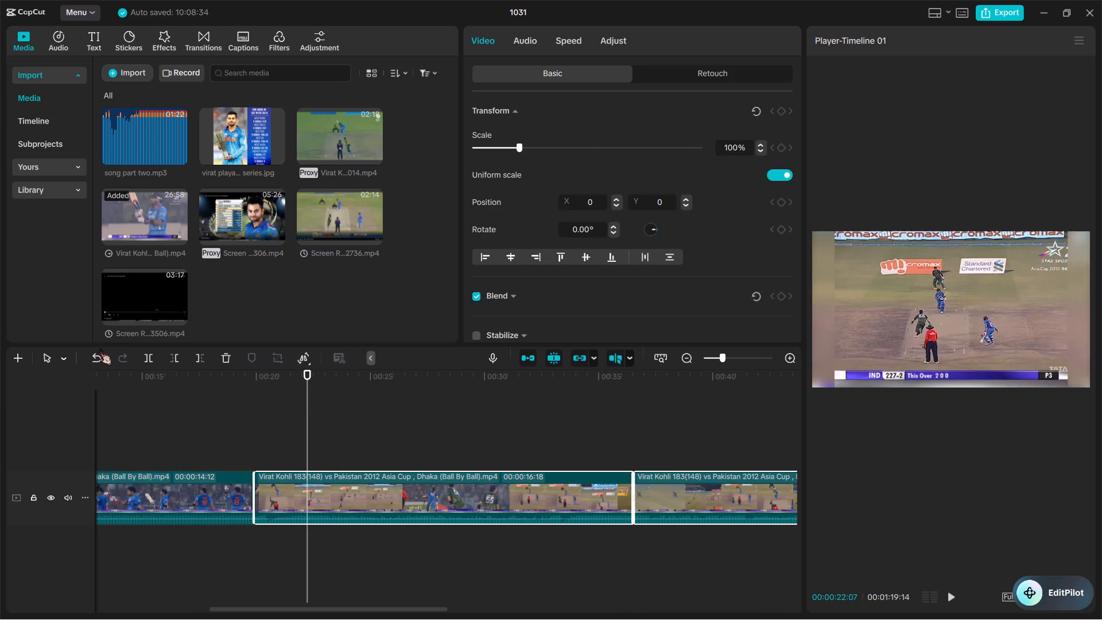
left_click(97, 358)
scroll(414, 442, "right", 1)
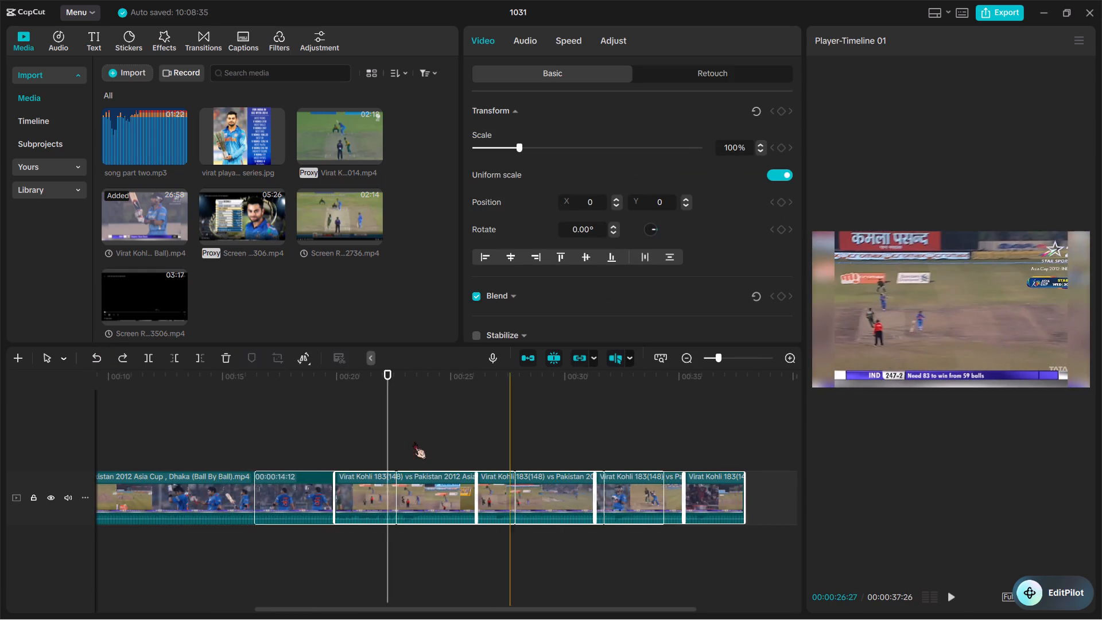
scroll(414, 442, "right", 1)
left_click_drag(546, 499, 545, 515)
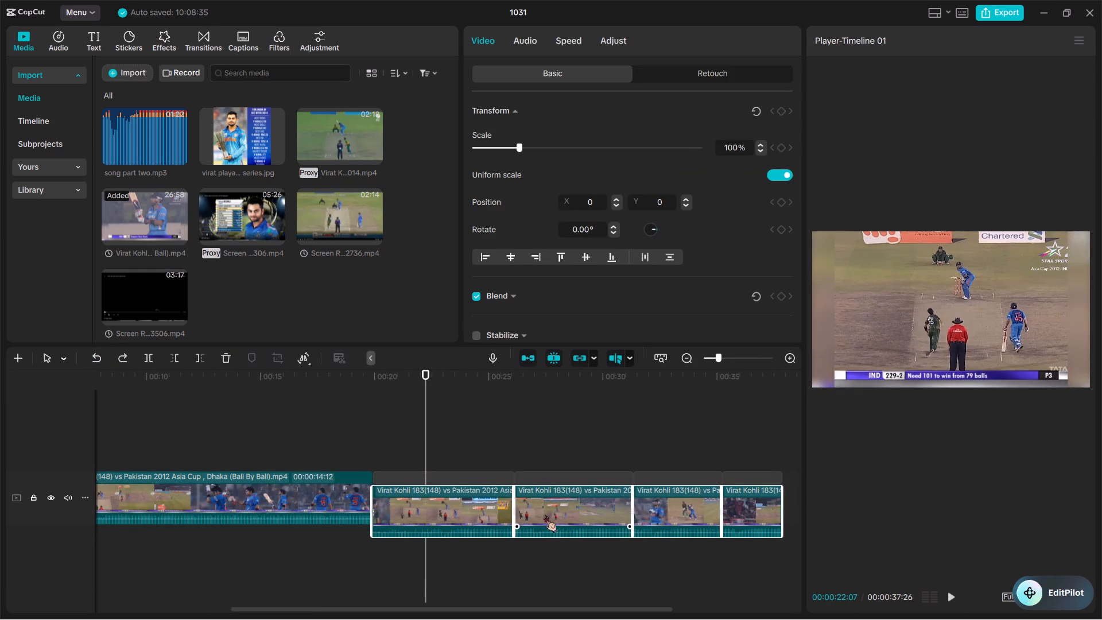
left_click_drag(545, 515, 342, 498)
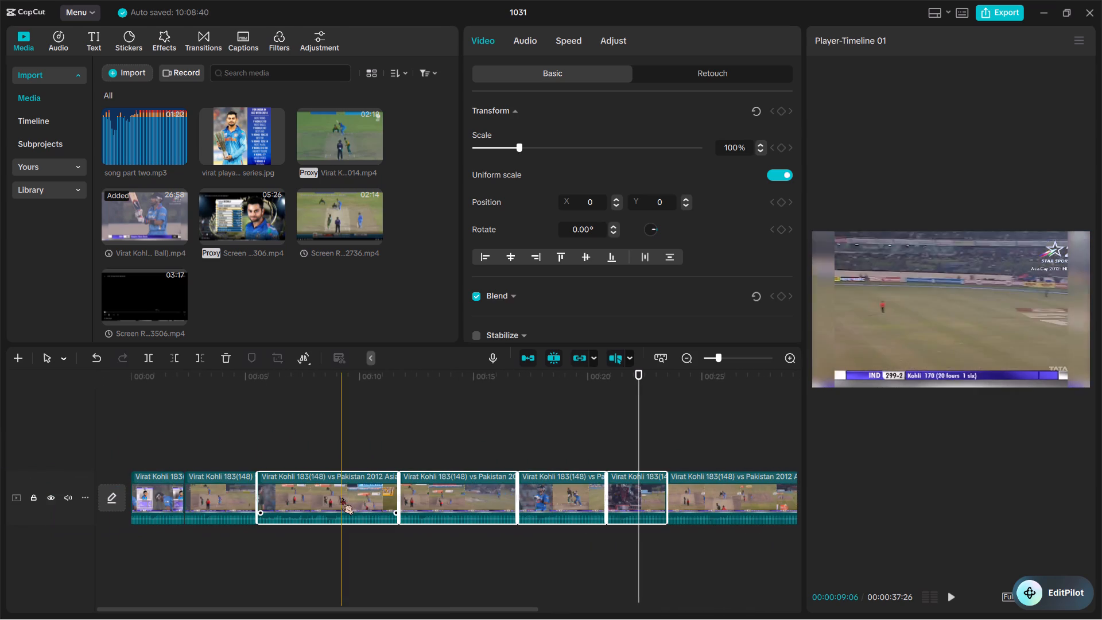
Trim the third clip, IND 229-2, cutting its start up to 00:00:07:23 and, after the ripple, its end from 00:00:08:09.
key("space")
key("space")
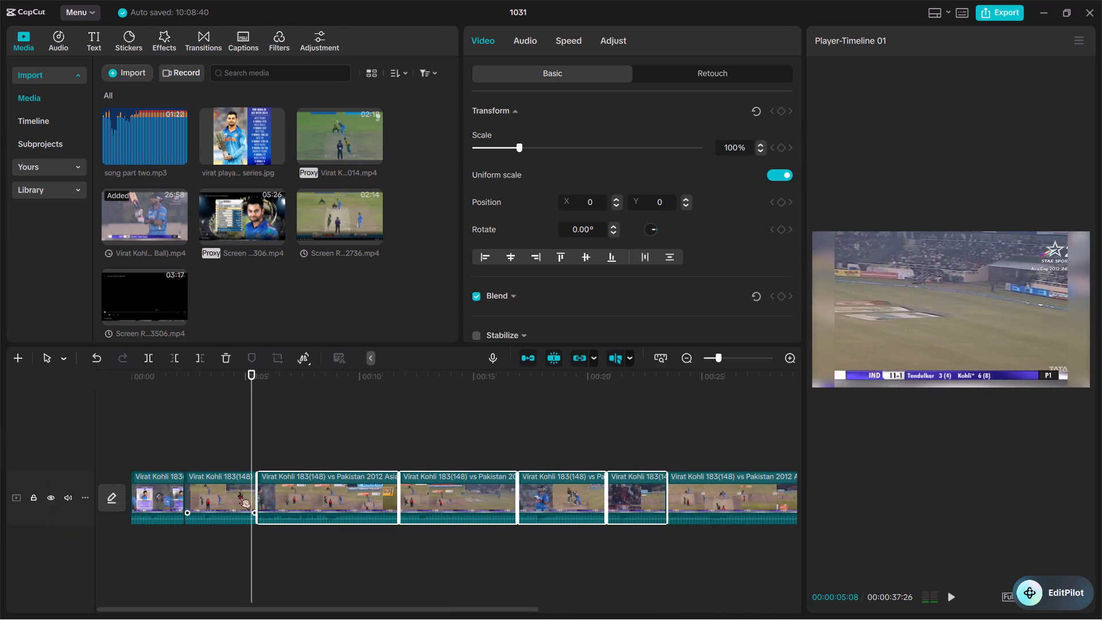
key("space")
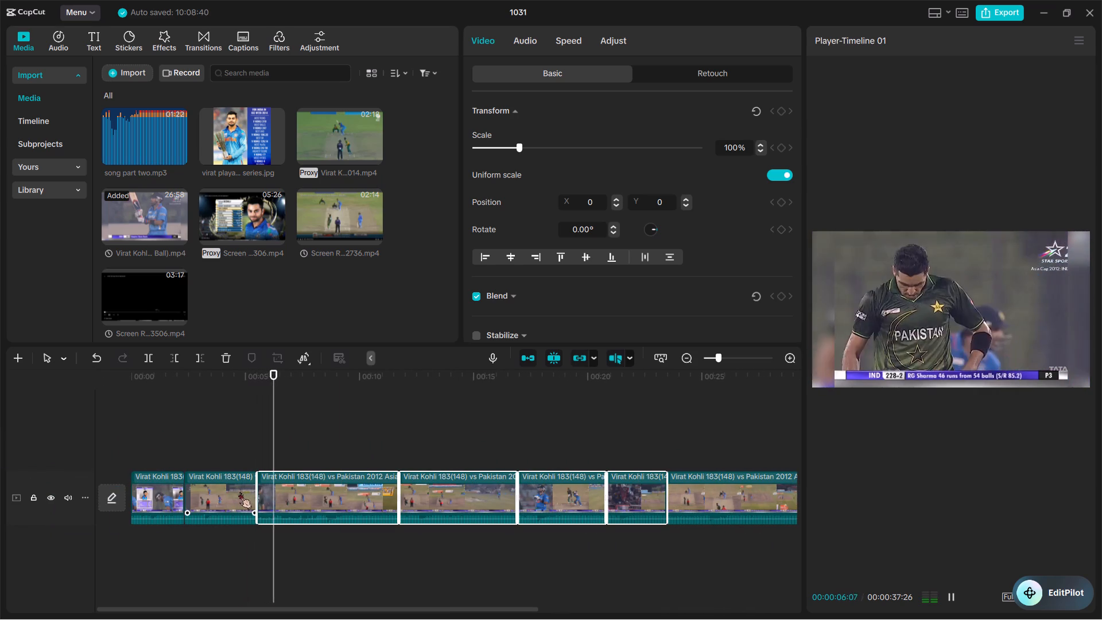
key("space")
key("space")
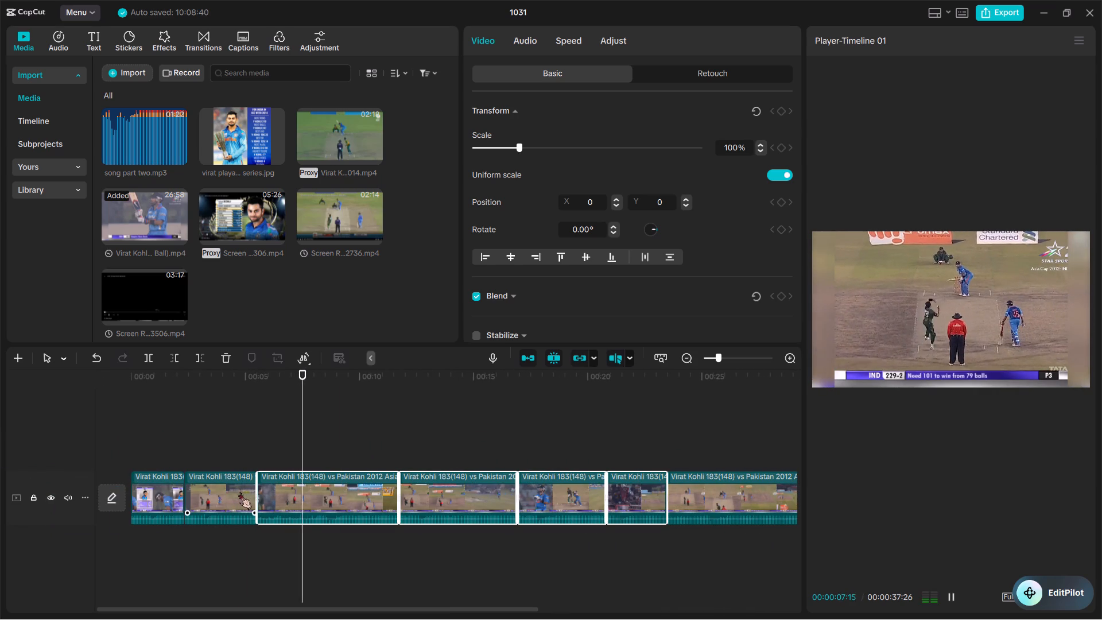
key("space")
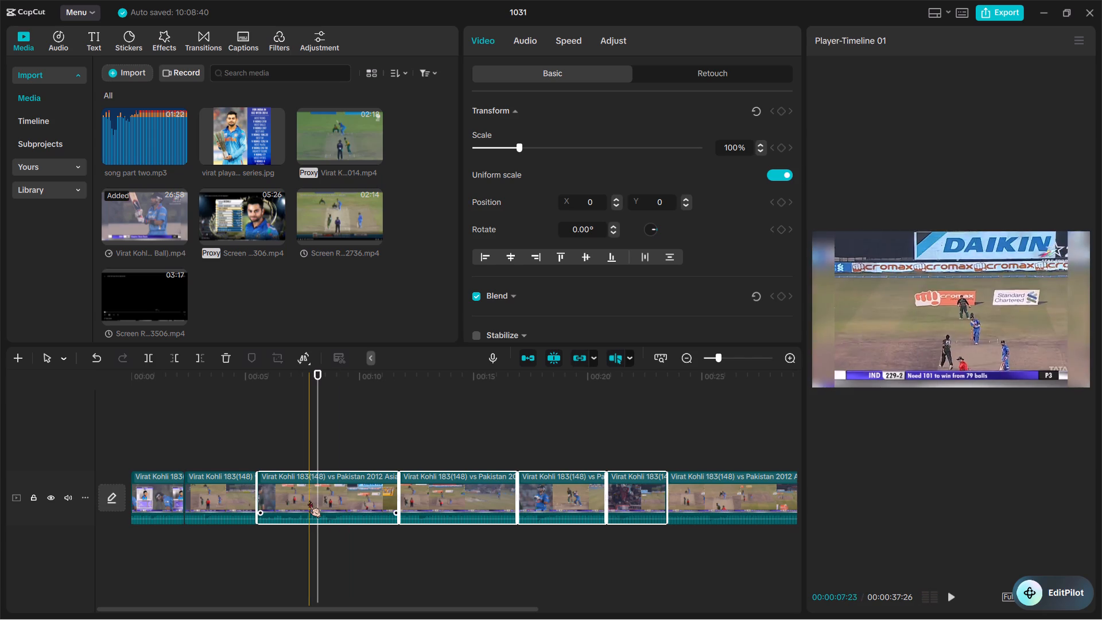
key("q")
key("space")
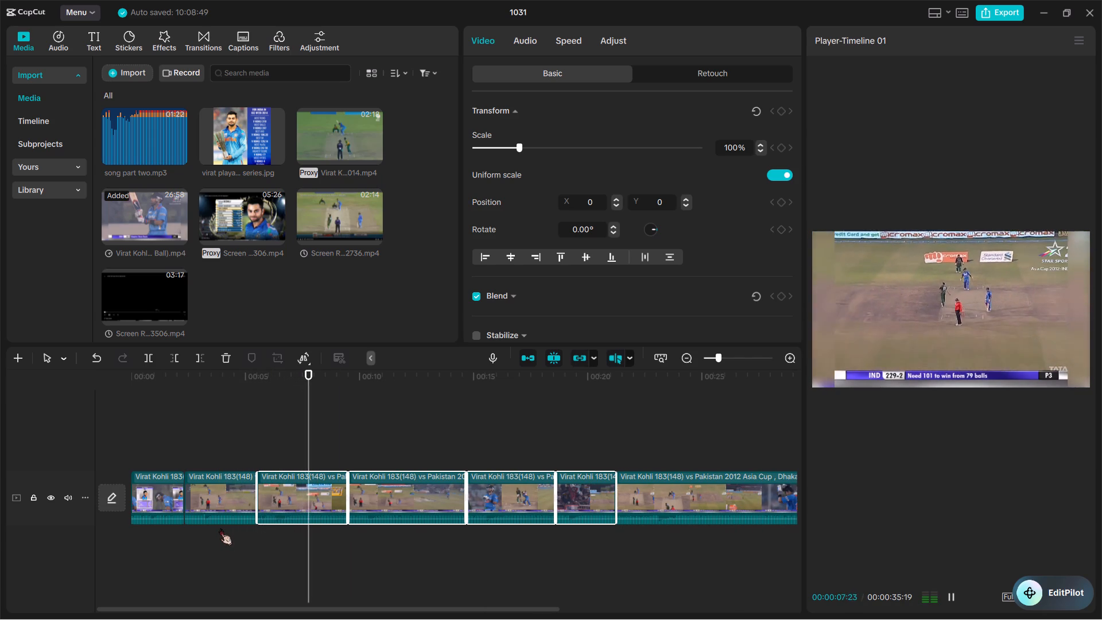
key("space")
key("space")
key("space")
type("w")
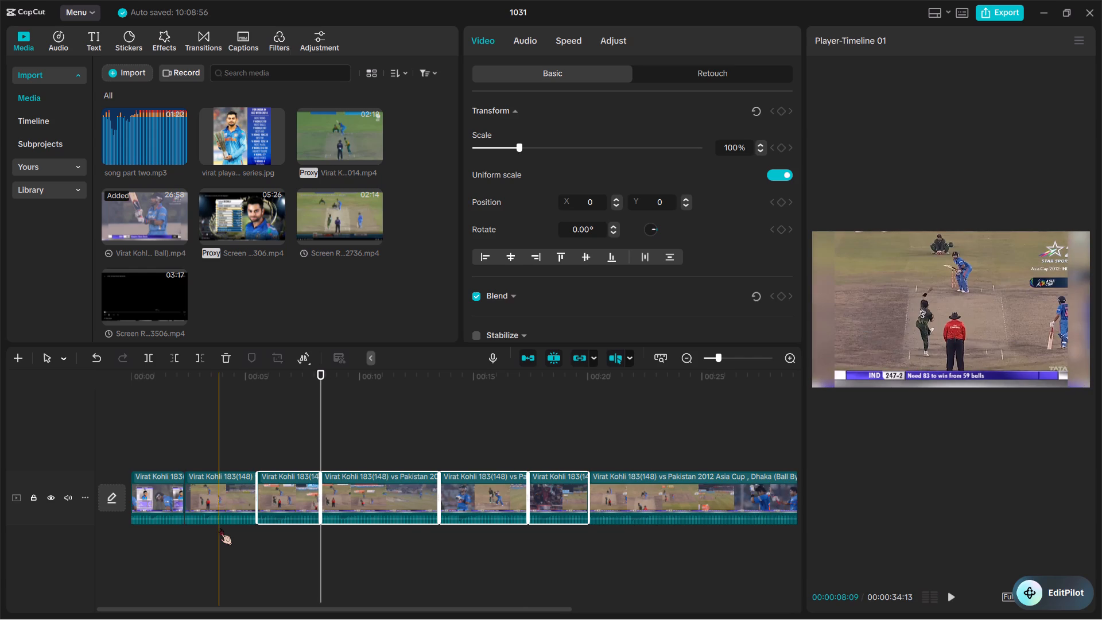
Trim the end of the following IND 247-2 clip from 00:00:10:14.
left_click(326, 408)
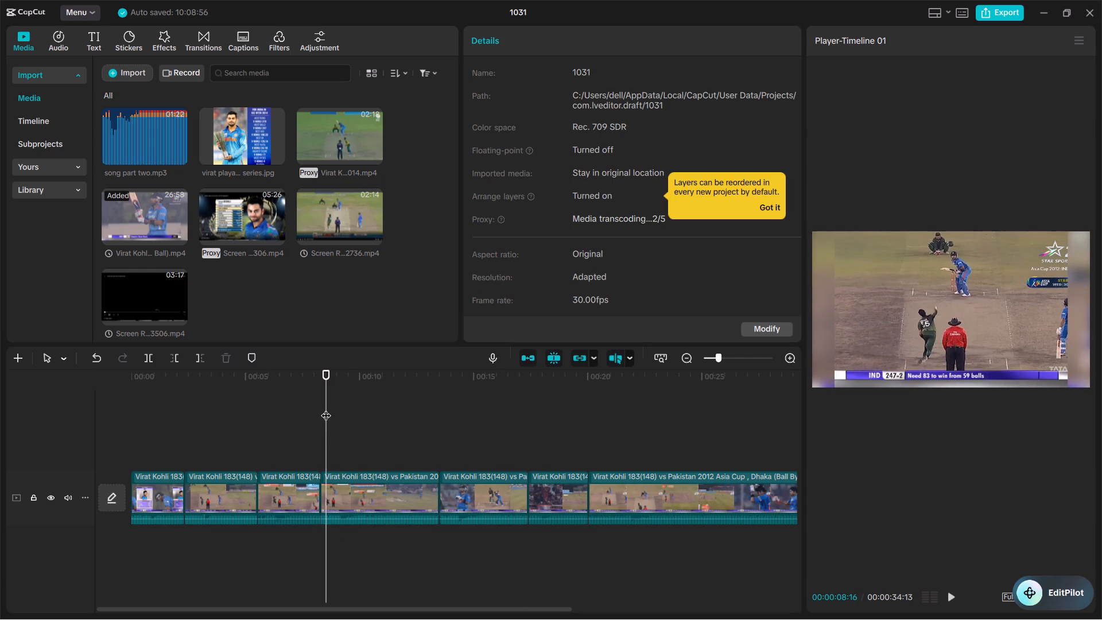
key("space")
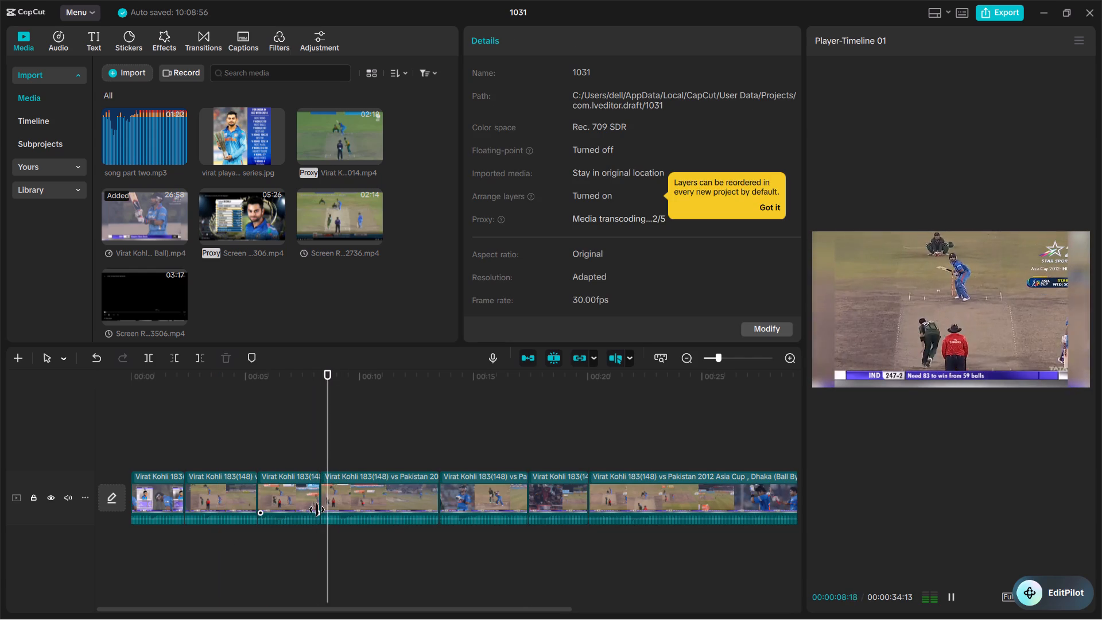
key("space")
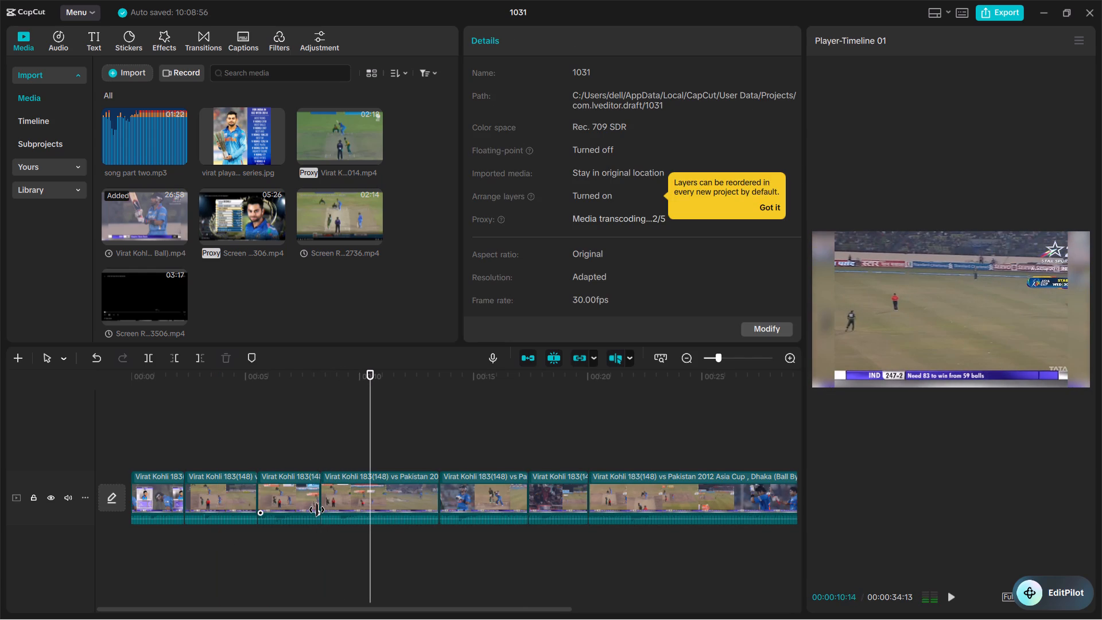
key("w")
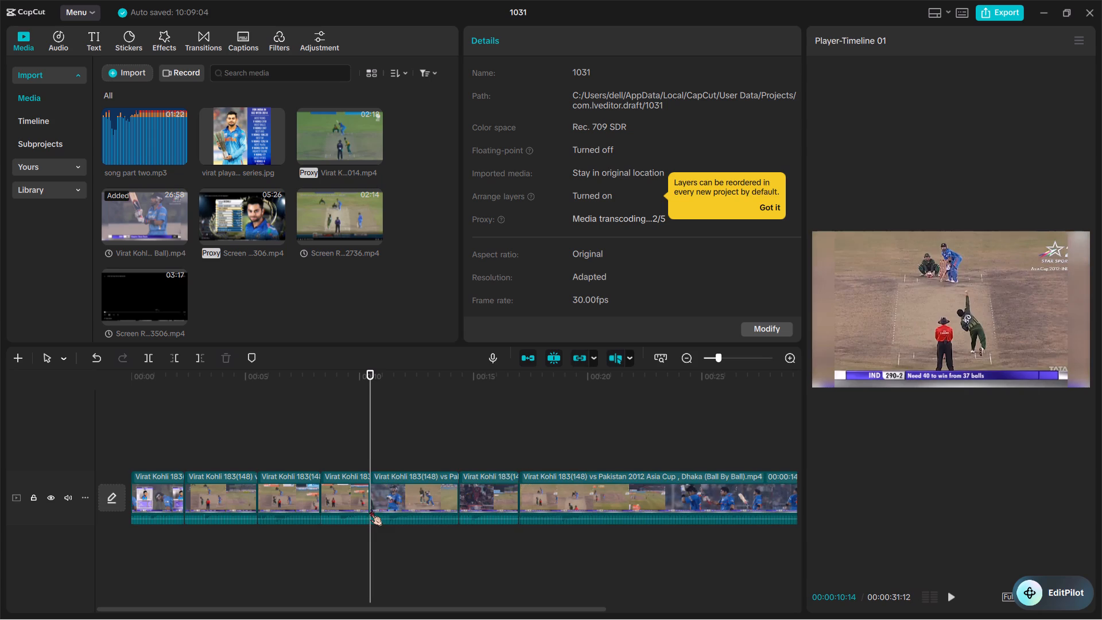
Trim the end of the following IND 290-2 clip from 00:00:12:23.
key("space")
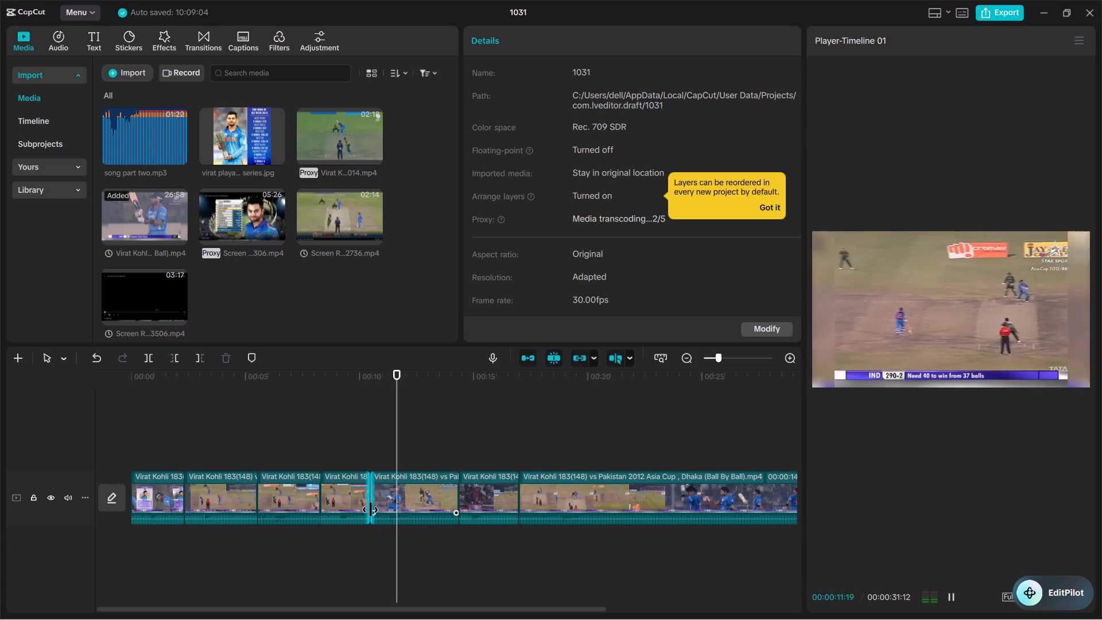
key("space")
type("w")
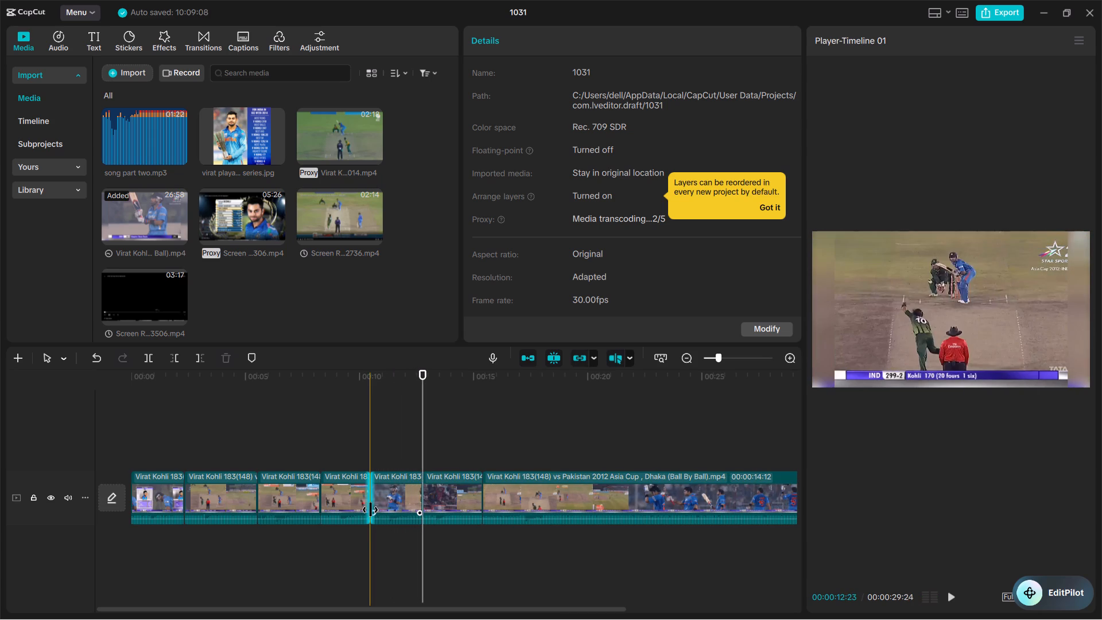
Play back the IND 299-2 clip and the final 00:00:14:12 century clip to review their pacing.
key("space")
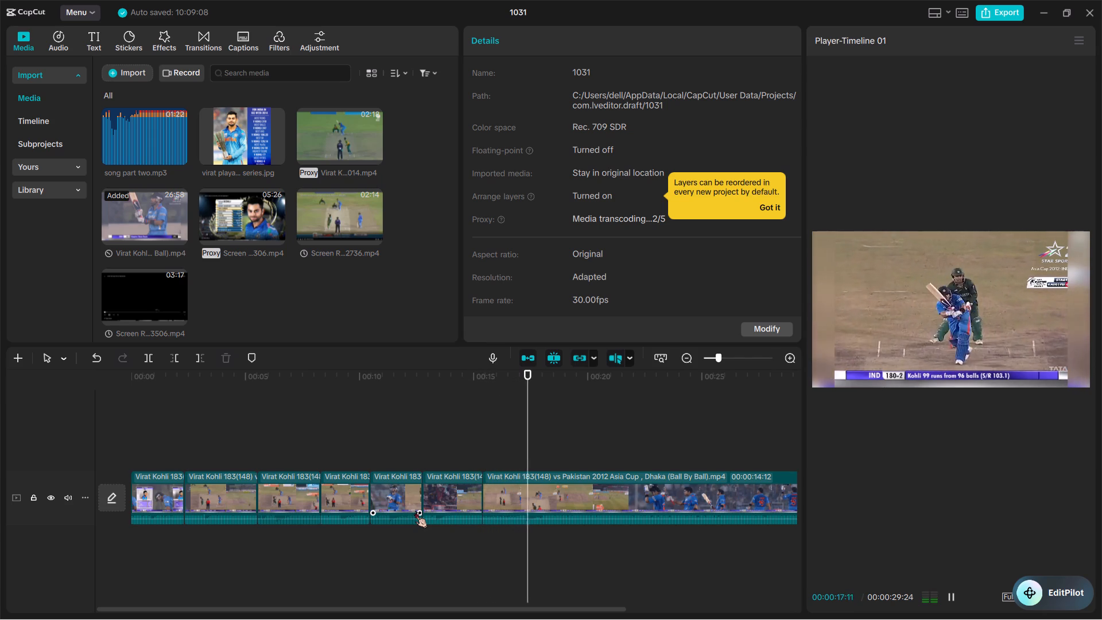
key("space")
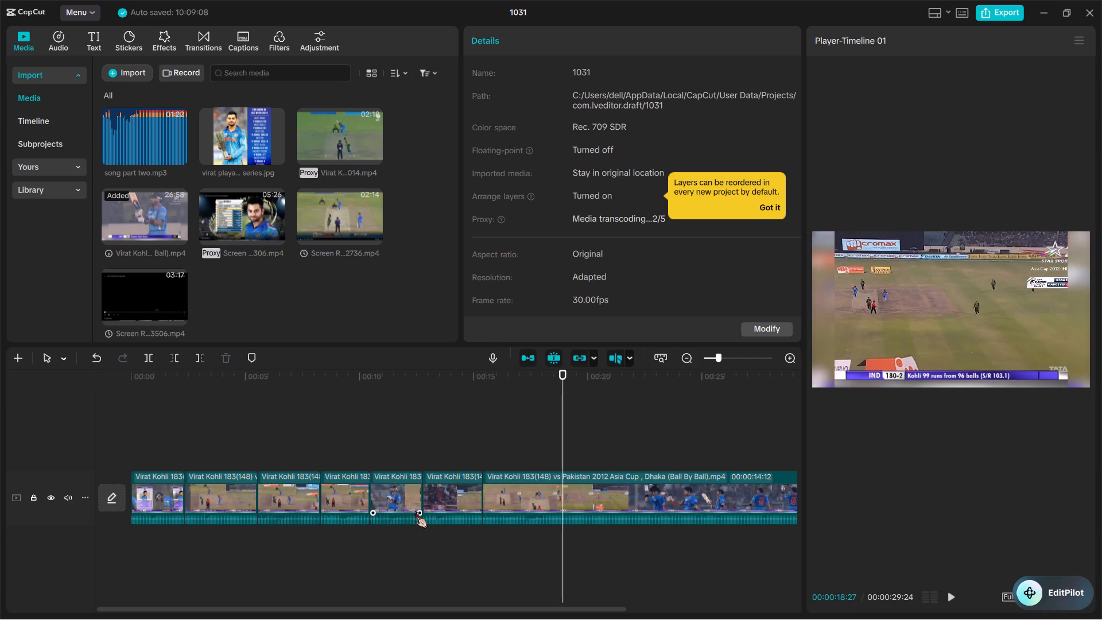
scroll(556, 510, "up", 12, "ctrl")
key("space")
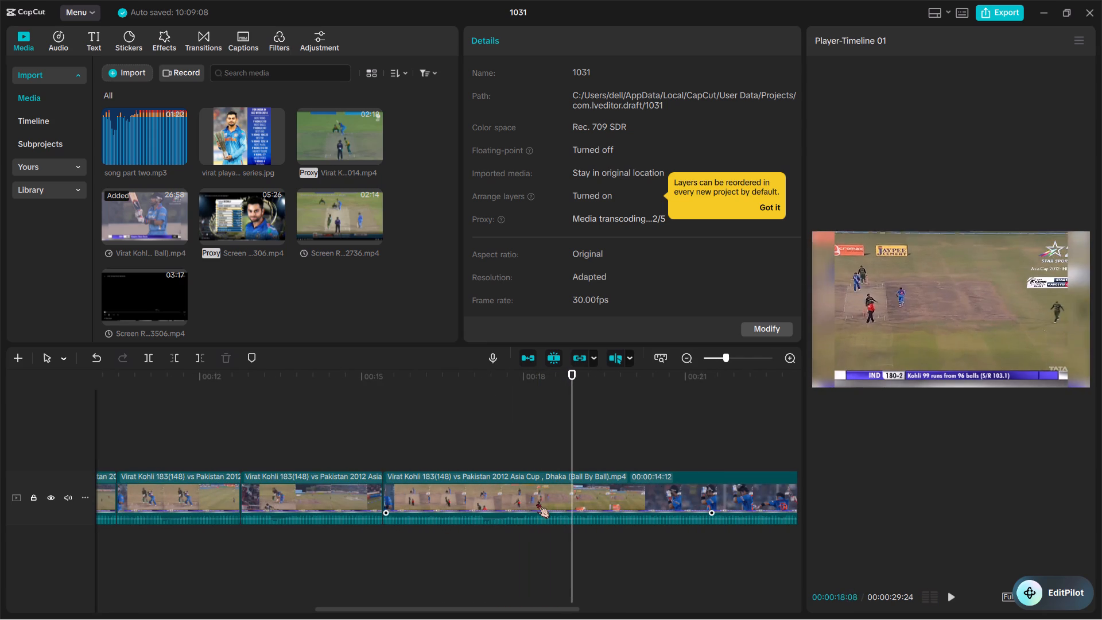
scroll(537, 501, "left", 2)
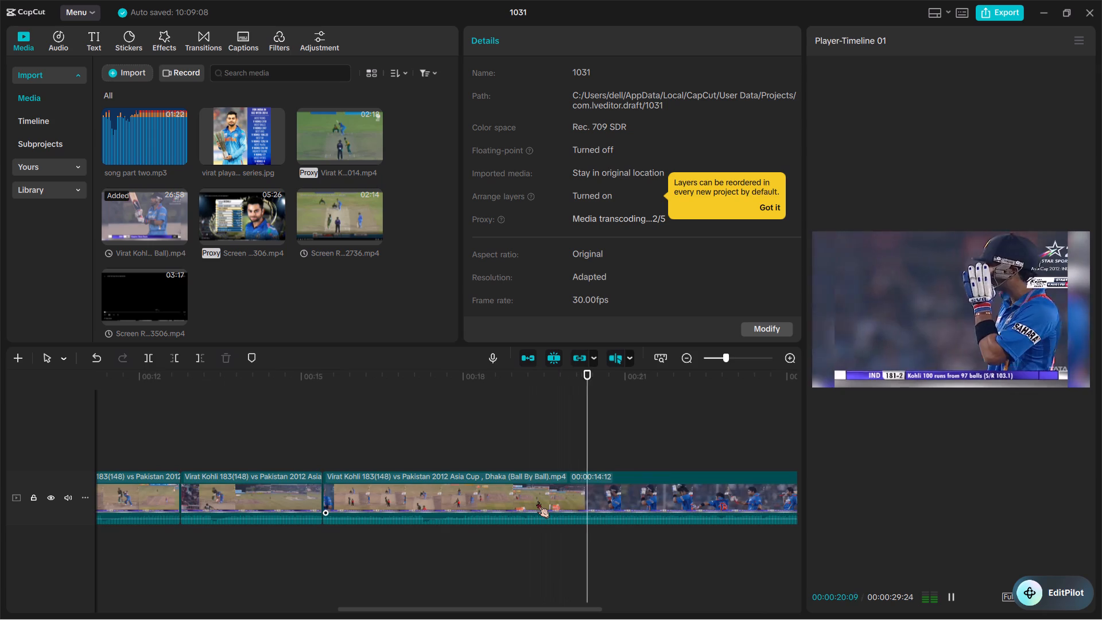
scroll(537, 501, "left", 2)
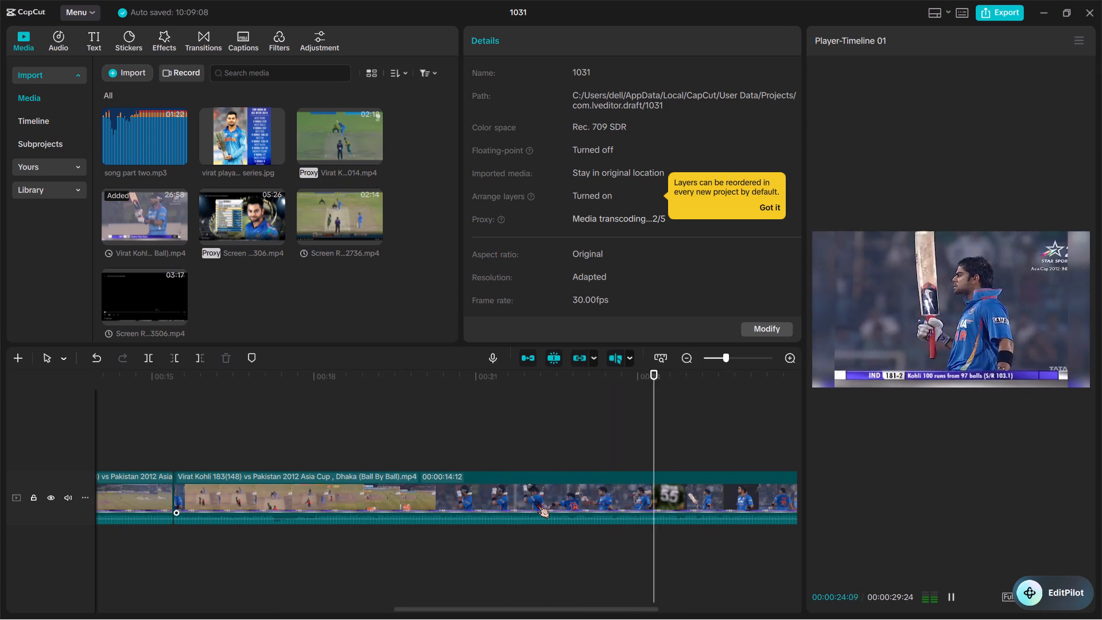
key("space")
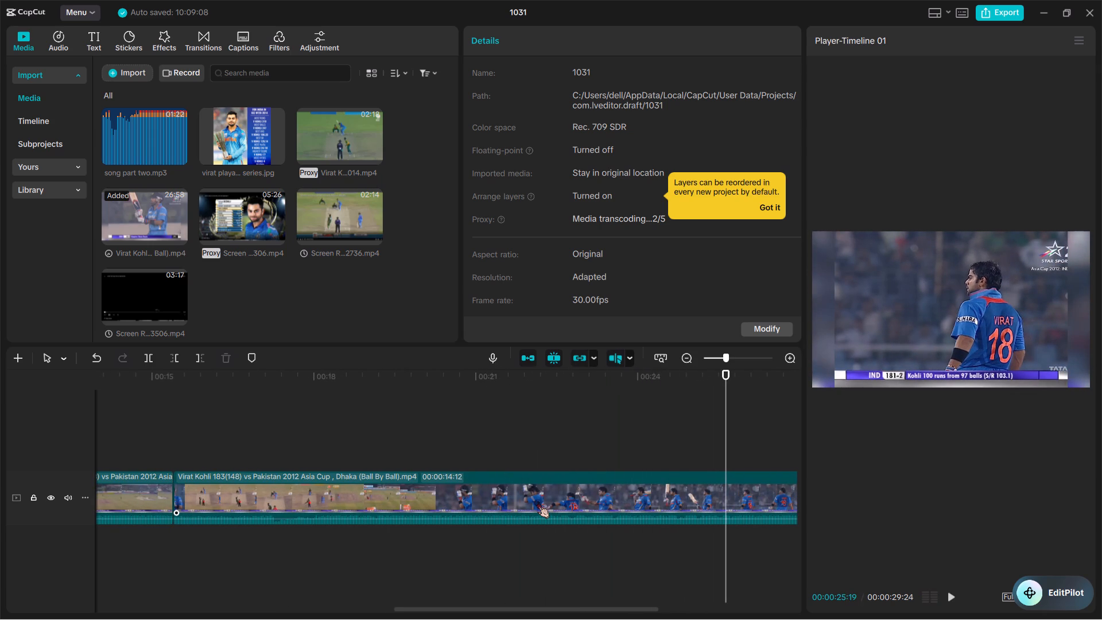
Set the standard speed of the final 00:00:14:12 century clip to 1.55x.
left_click(510, 489)
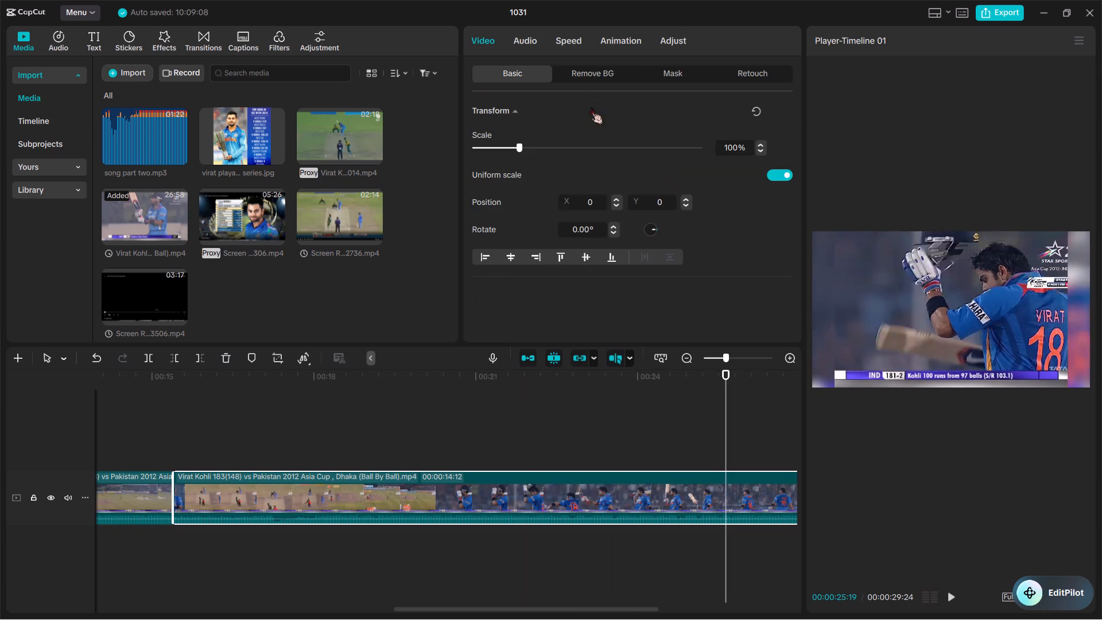
left_click(561, 52)
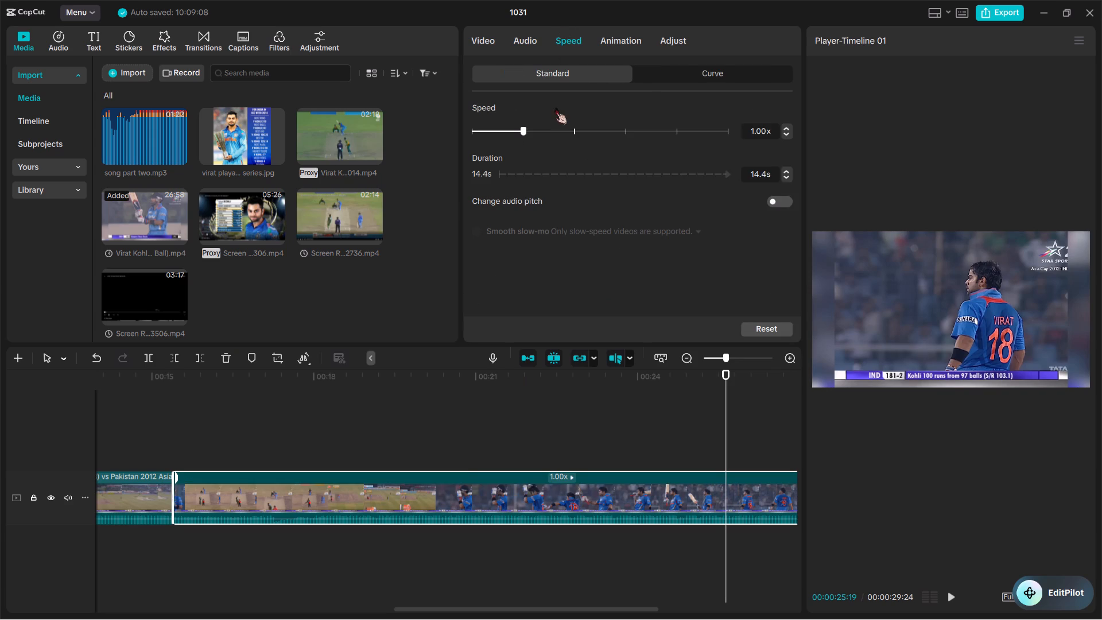
left_click(552, 131)
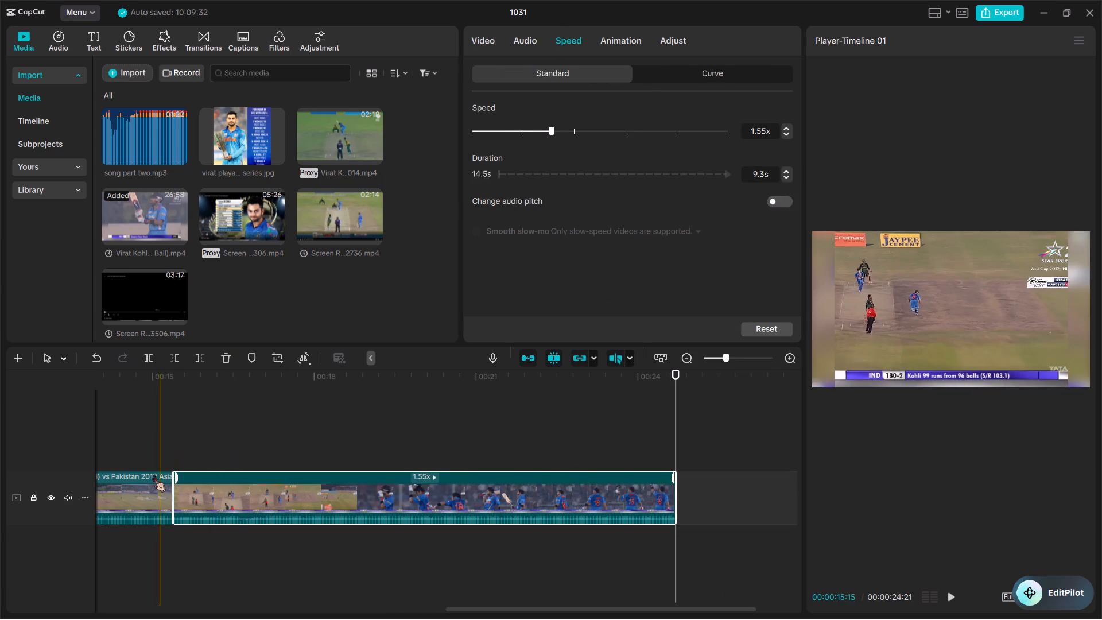
Review the sped-up final clip in playback, and check the opening clips from the start of the timeline.
key("space")
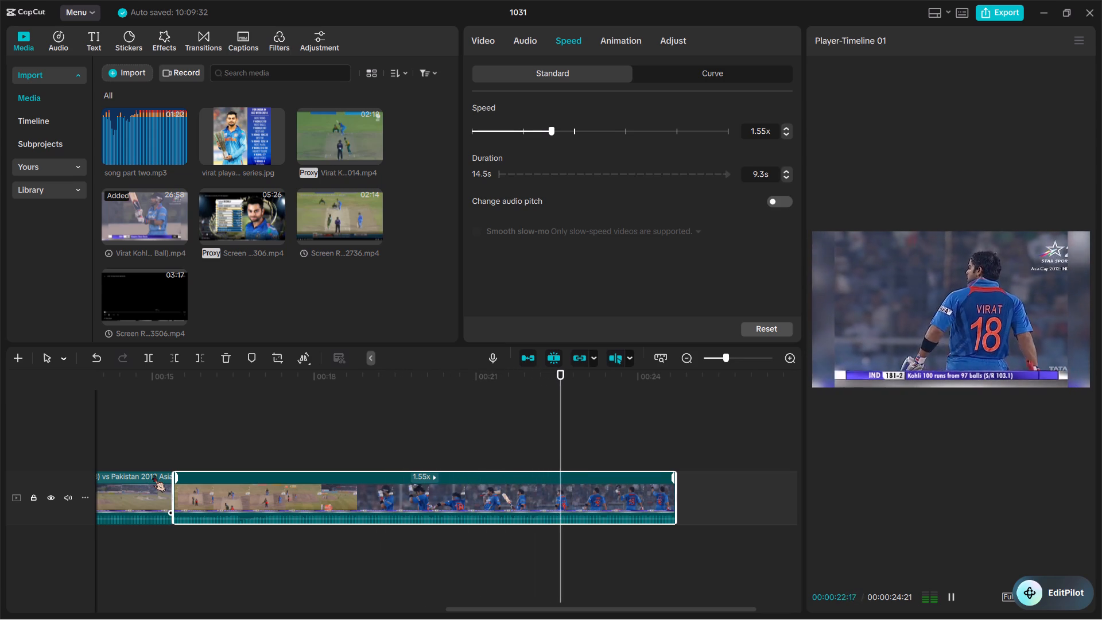
key("space")
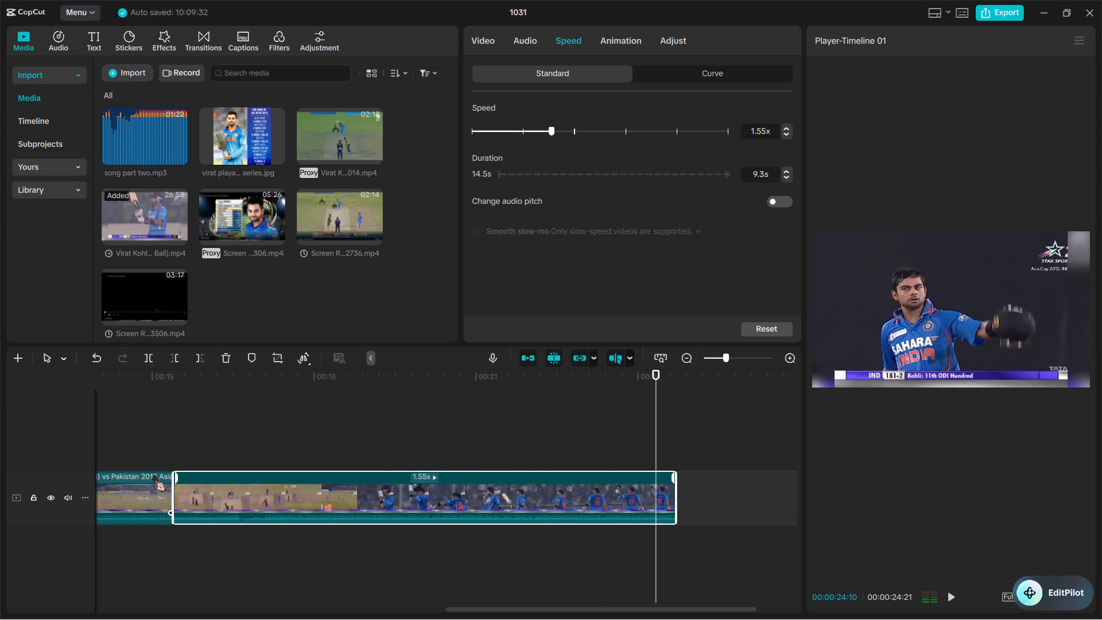
key("space")
scroll(153, 475, "down", 2, "ctrl")
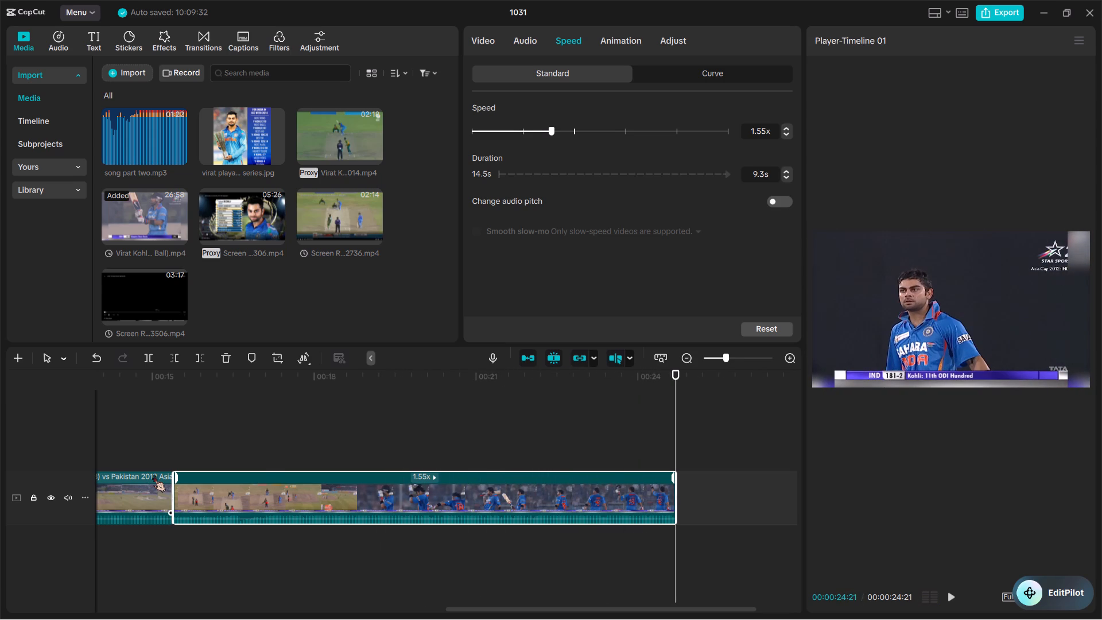
scroll(153, 475, "down", 9, "ctrl")
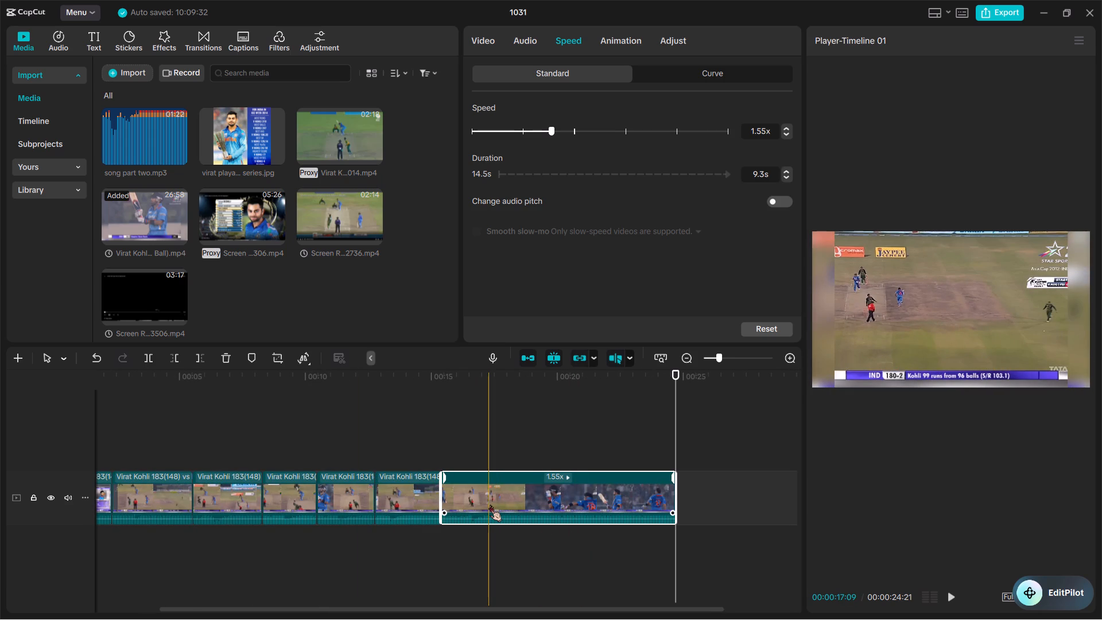
scroll(490, 505, "down", 5, "ctrl")
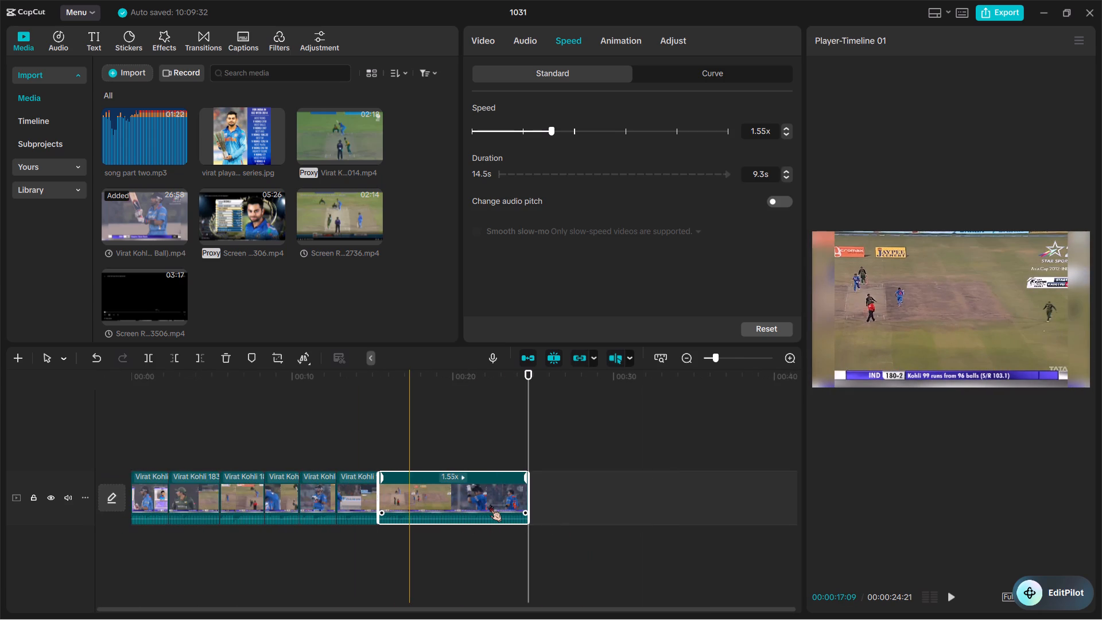
scroll(490, 505, "down", 3, "ctrl")
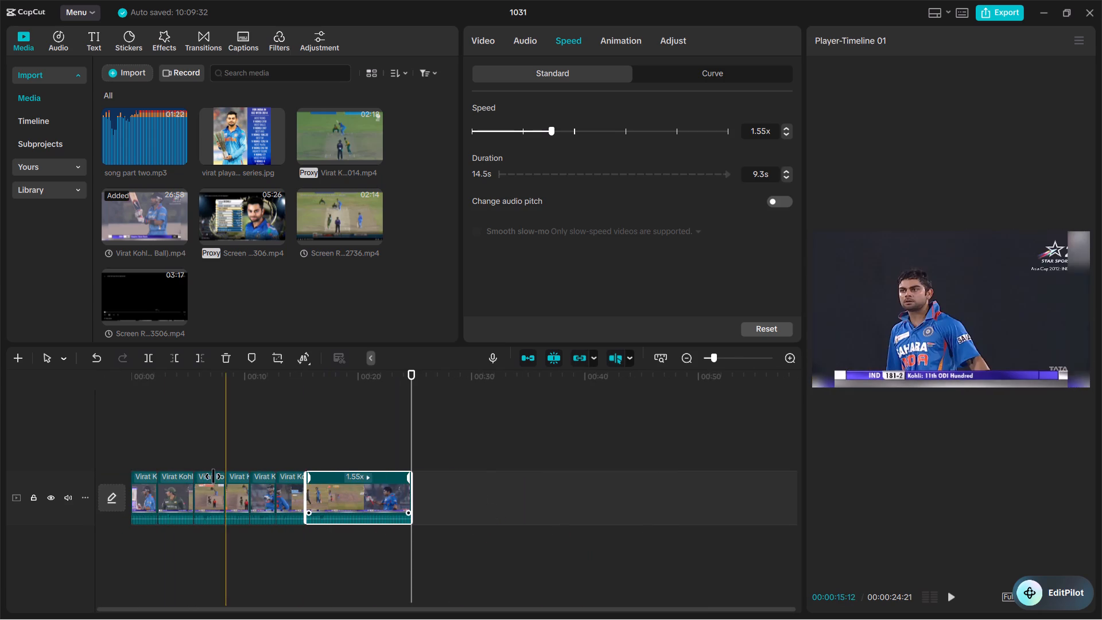
key("space")
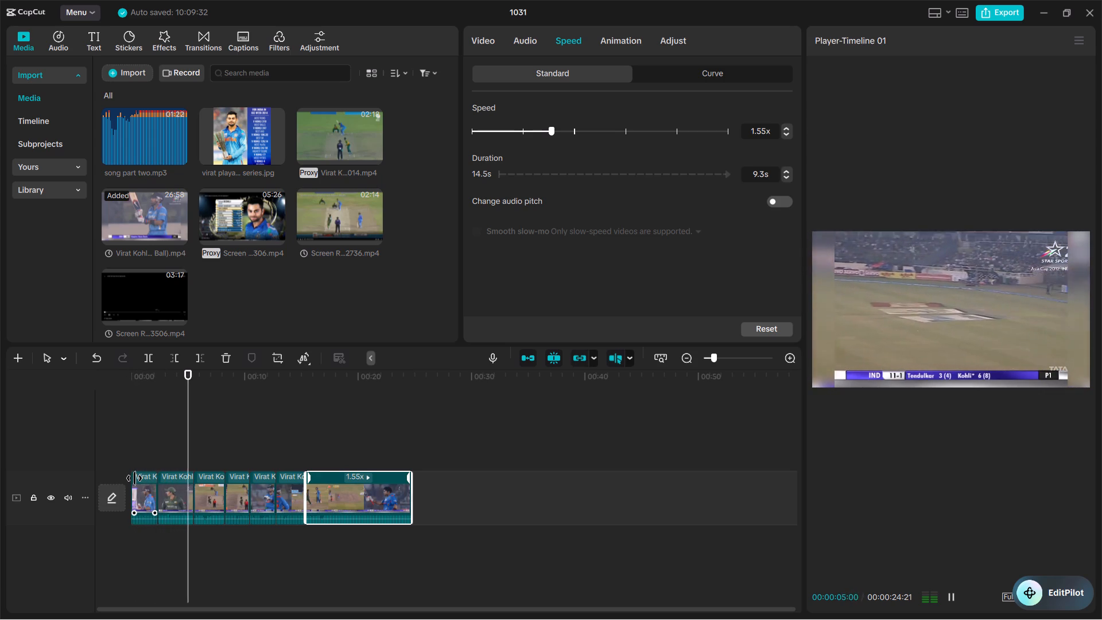
scroll(134, 478, "up", 13, "ctrl")
key("space")
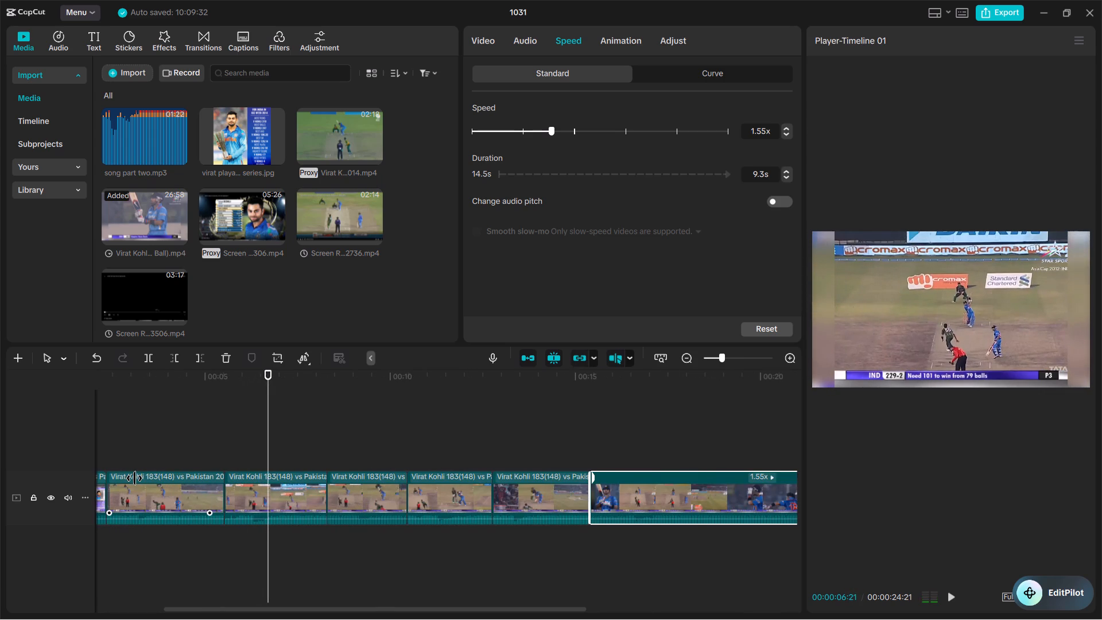
Trim the ends of clips two to six, IND 11-1 through IND 299-2, from 00:00:03:09, 00:00:04:10, 00:00:05:10, about 00:00:06:08 and 00:00:06:26 in turn.
scroll(134, 478, "right", 1)
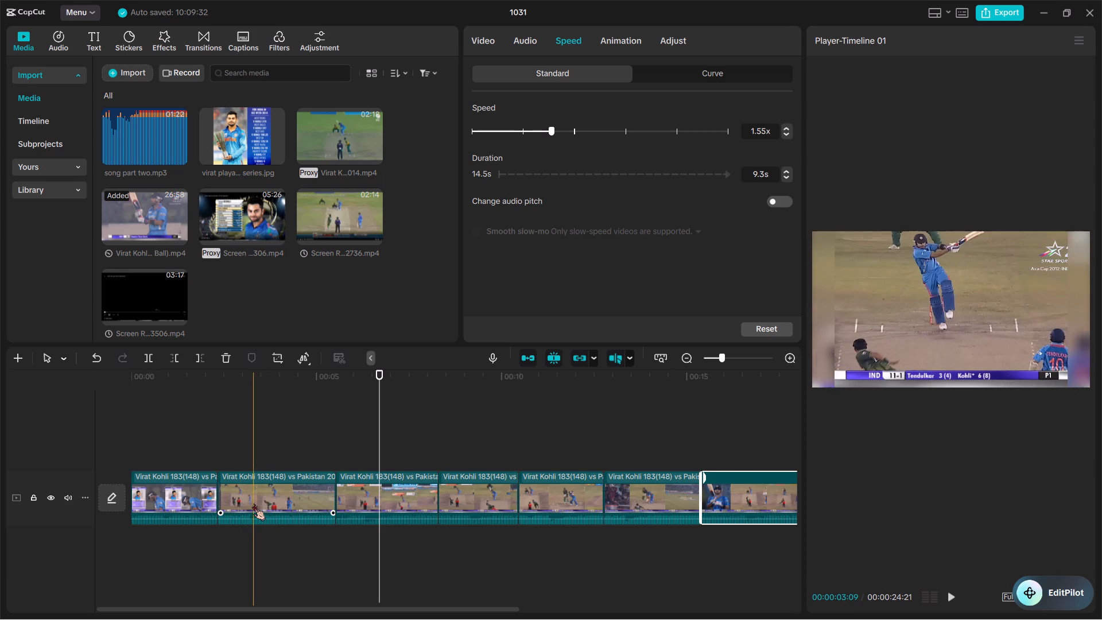
scroll(253, 503, "up", 6, "ctrl")
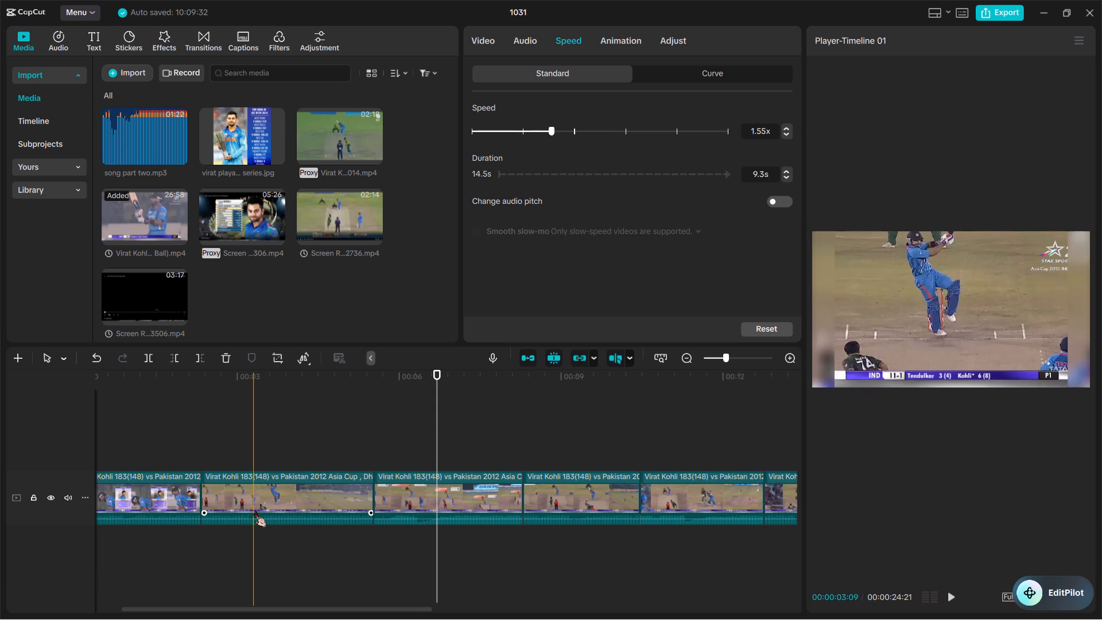
key("w")
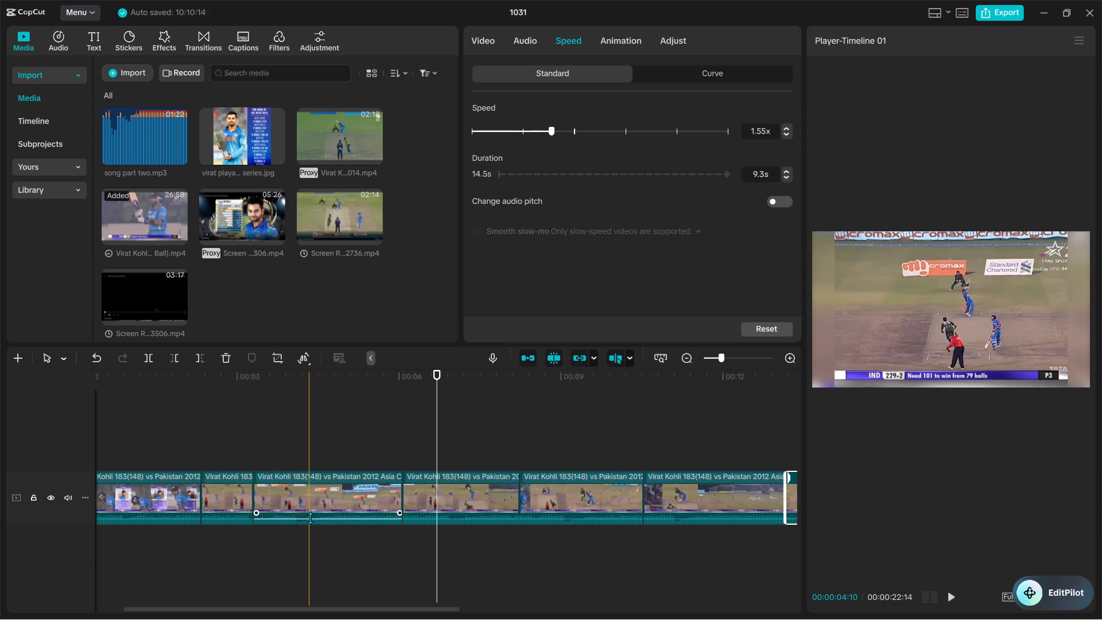
key("w")
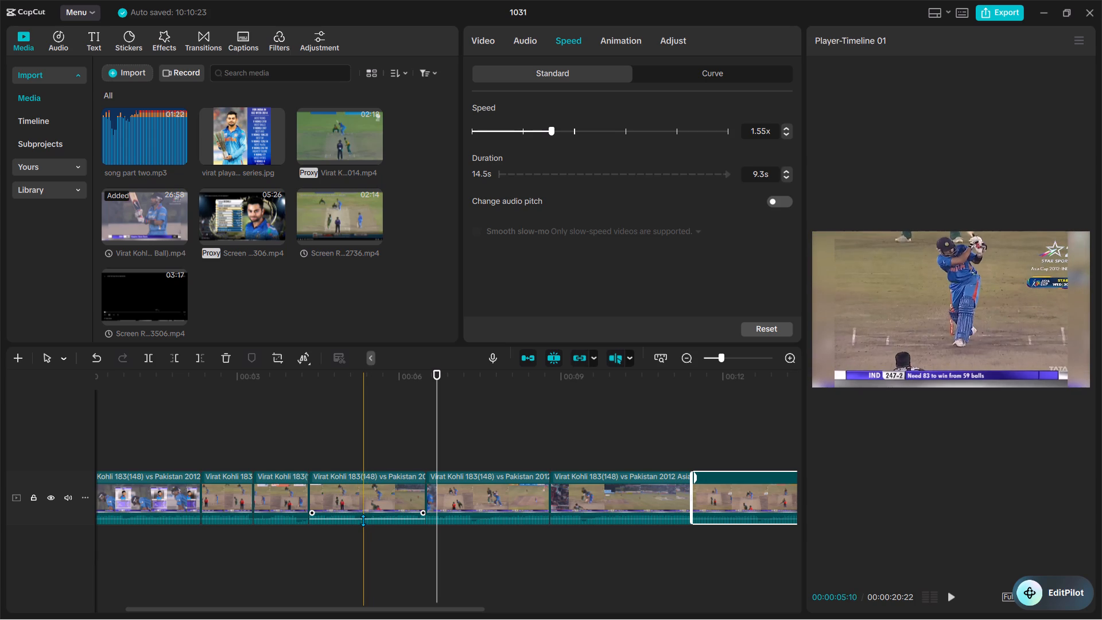
key("w")
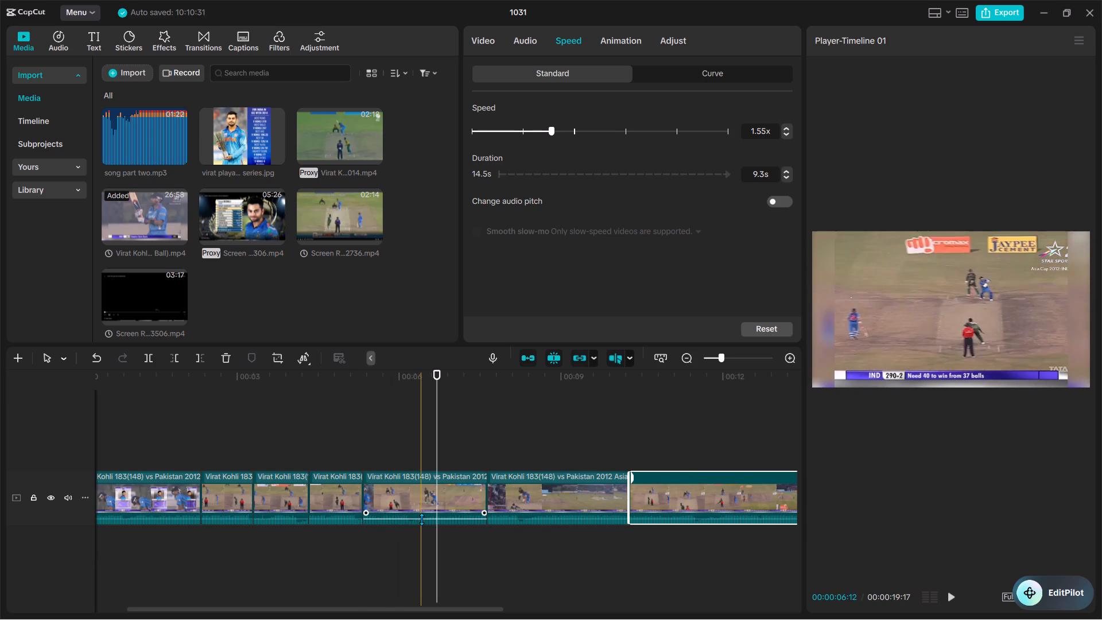
key("w")
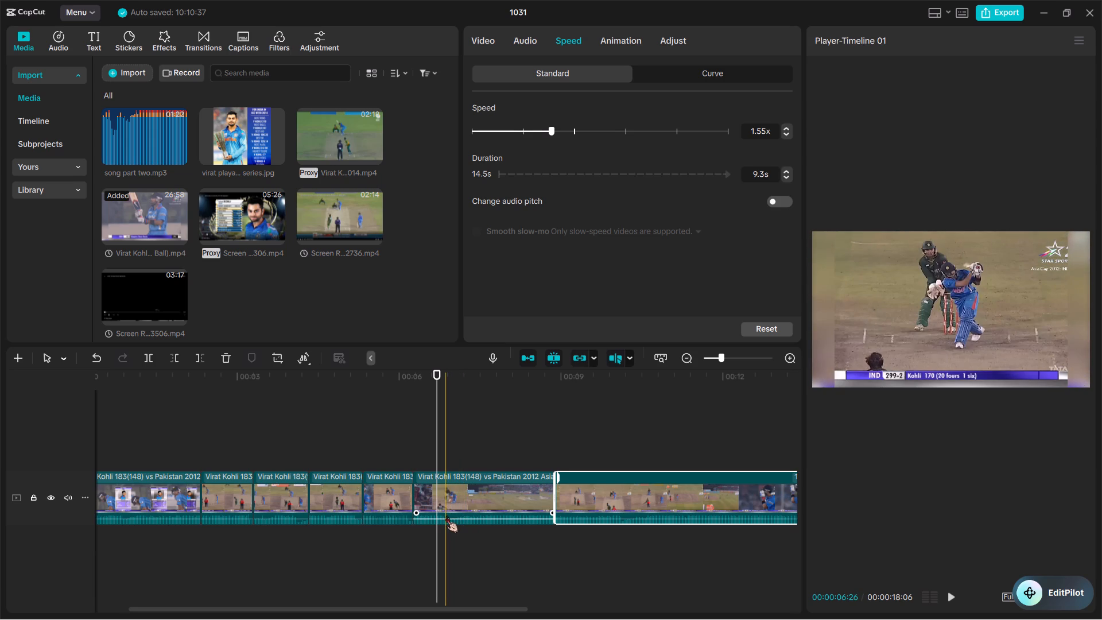
key("w")
Play back the tightened edit through to the end of the final 1.55x clip to check its flow.
key("space")
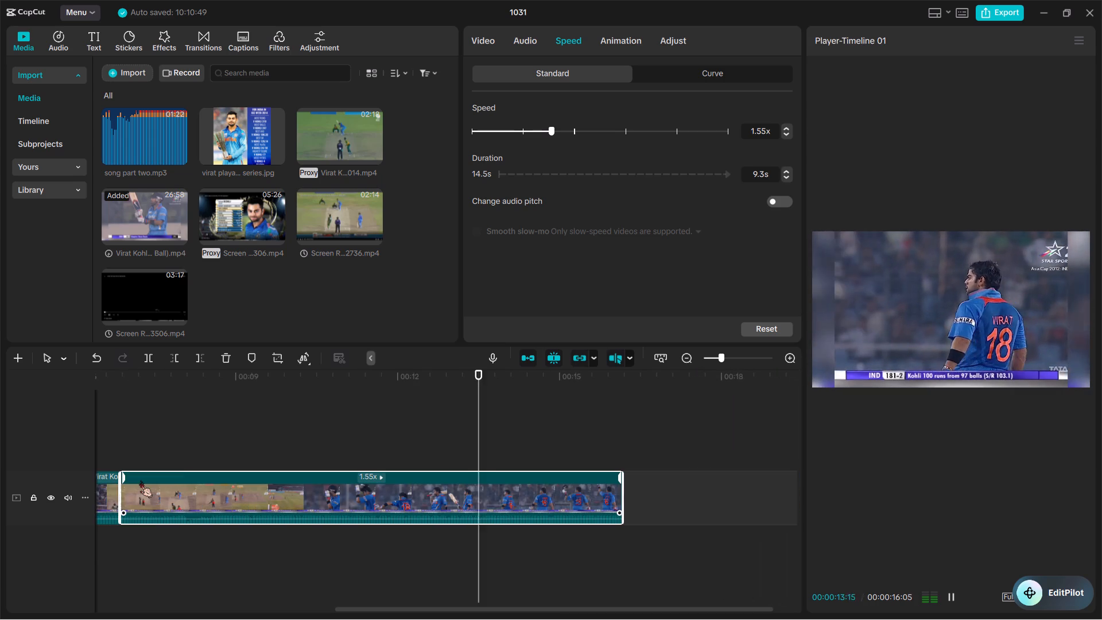
scroll(140, 480, "up", 1)
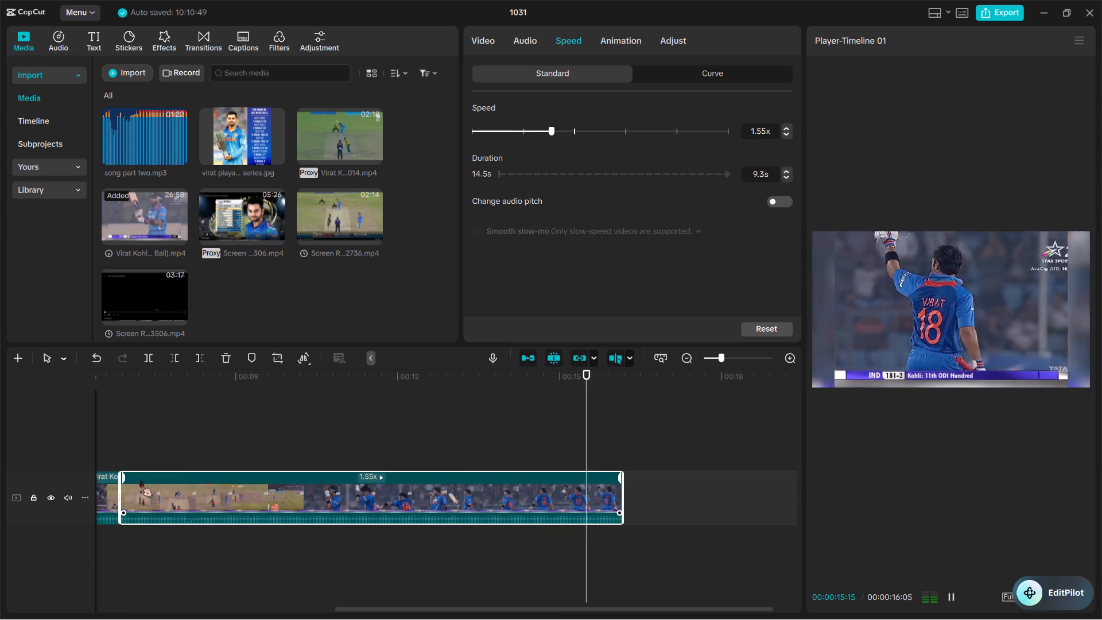
key("space")
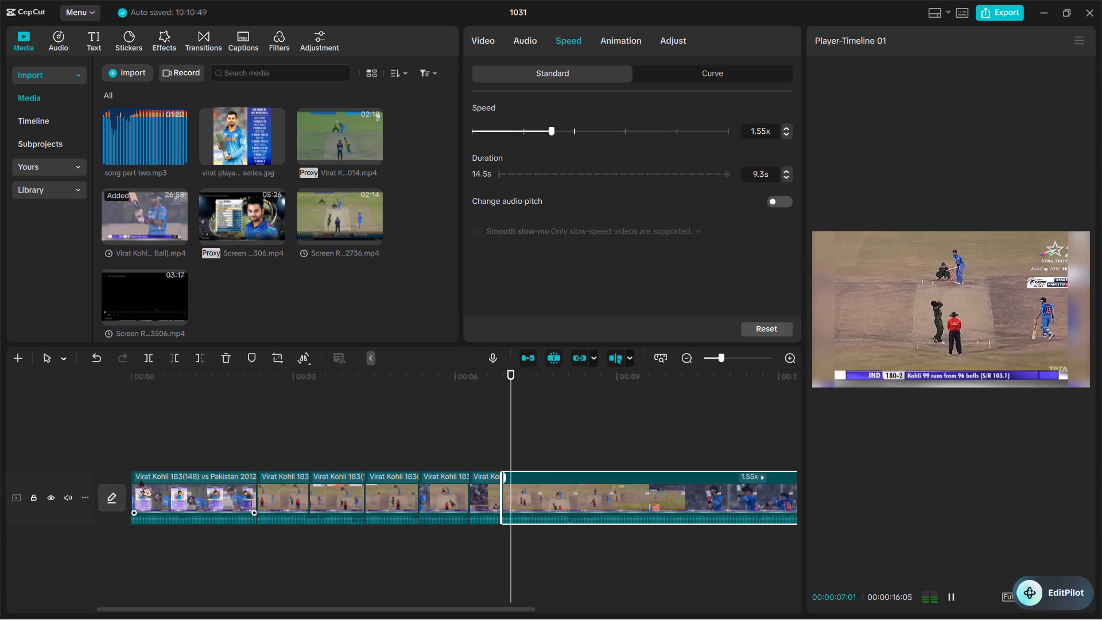
scroll(140, 480, "left", 1)
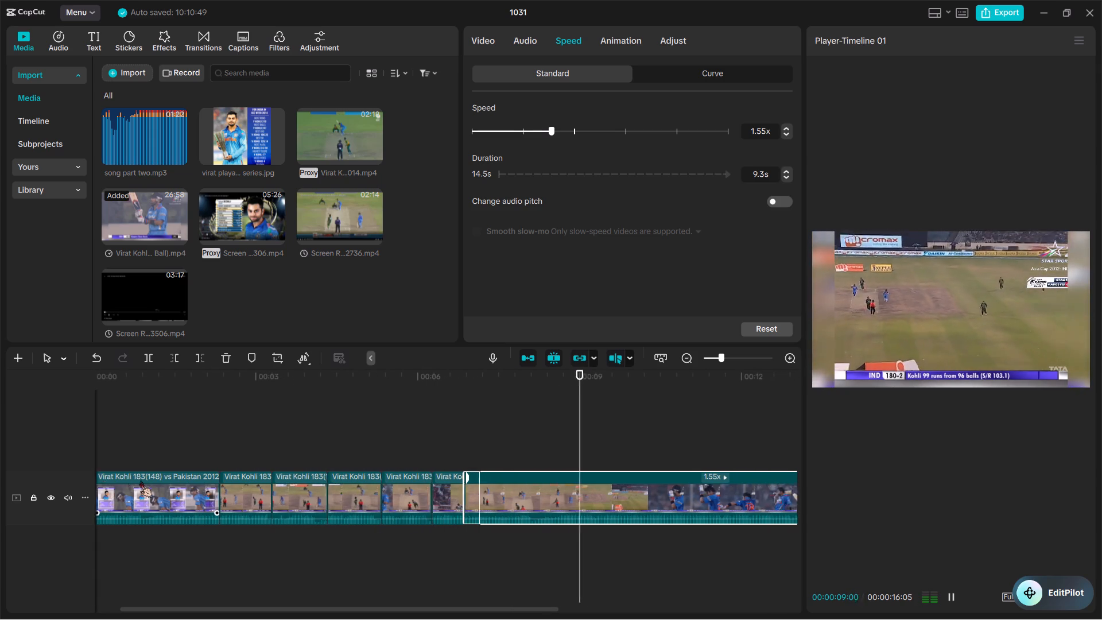
scroll(140, 480, "left", 1)
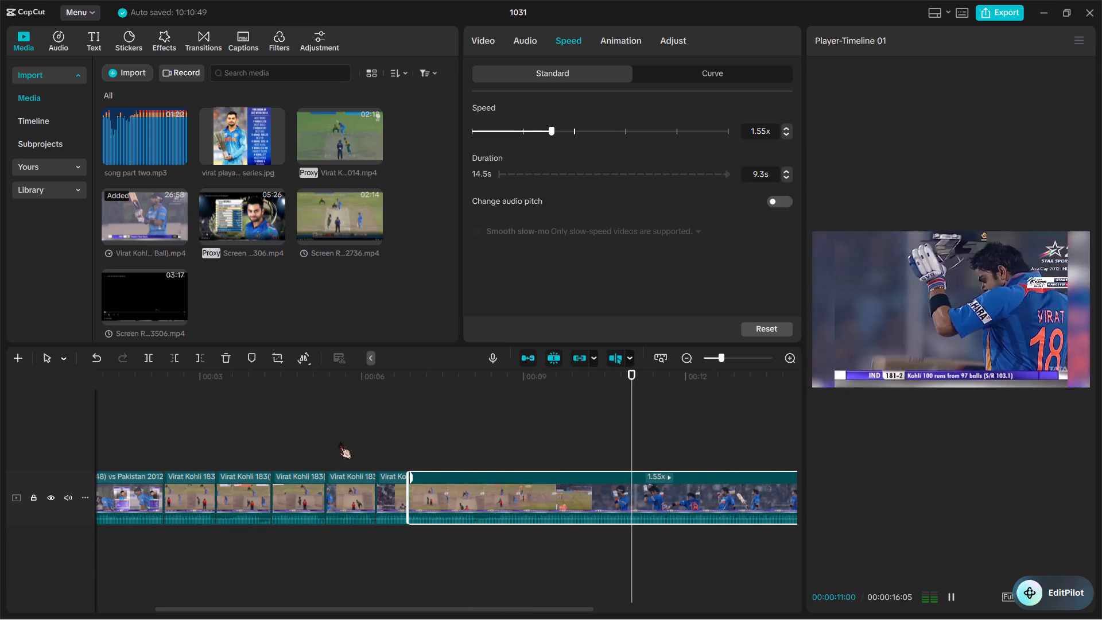
scroll(339, 442, "left", 1)
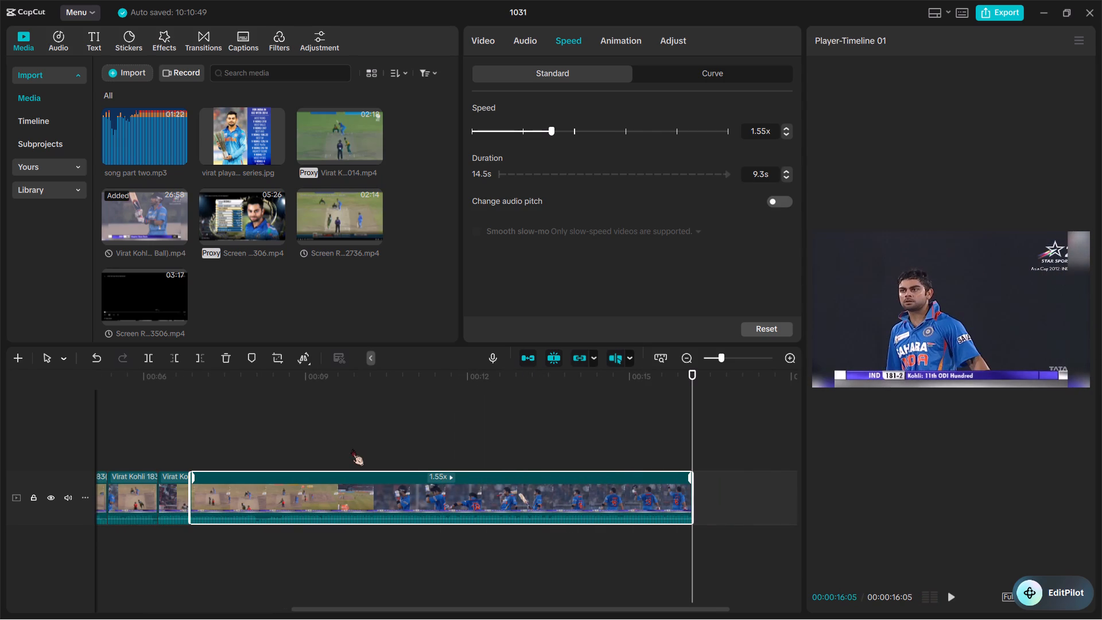
scroll(352, 449, "down", 7, "ctrl")
scroll(352, 449, "right", 1)
key("space")
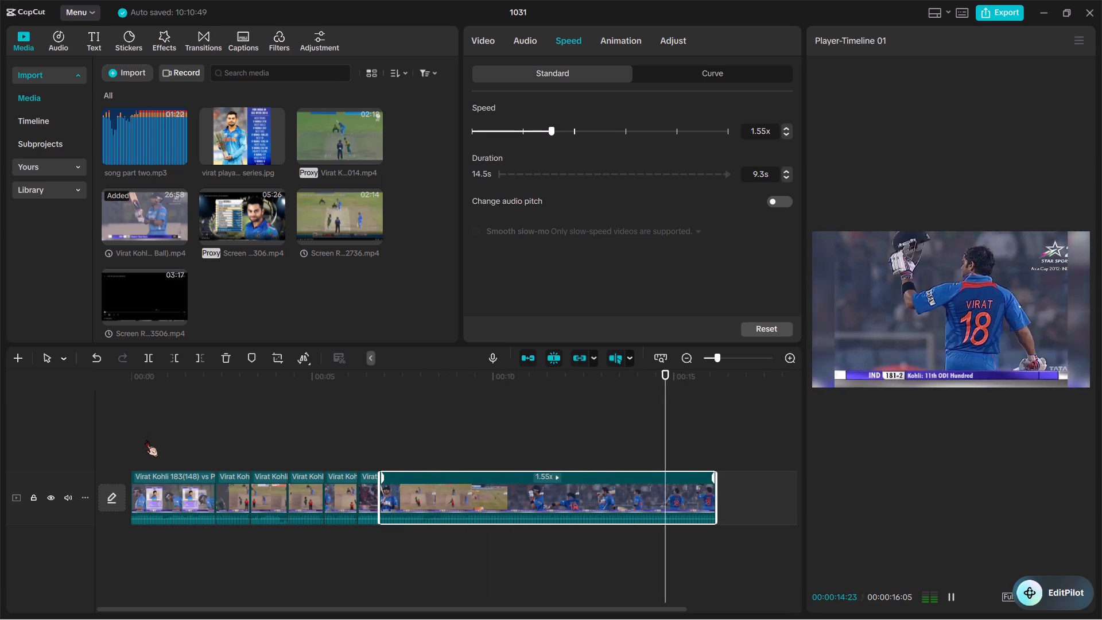
key("space")
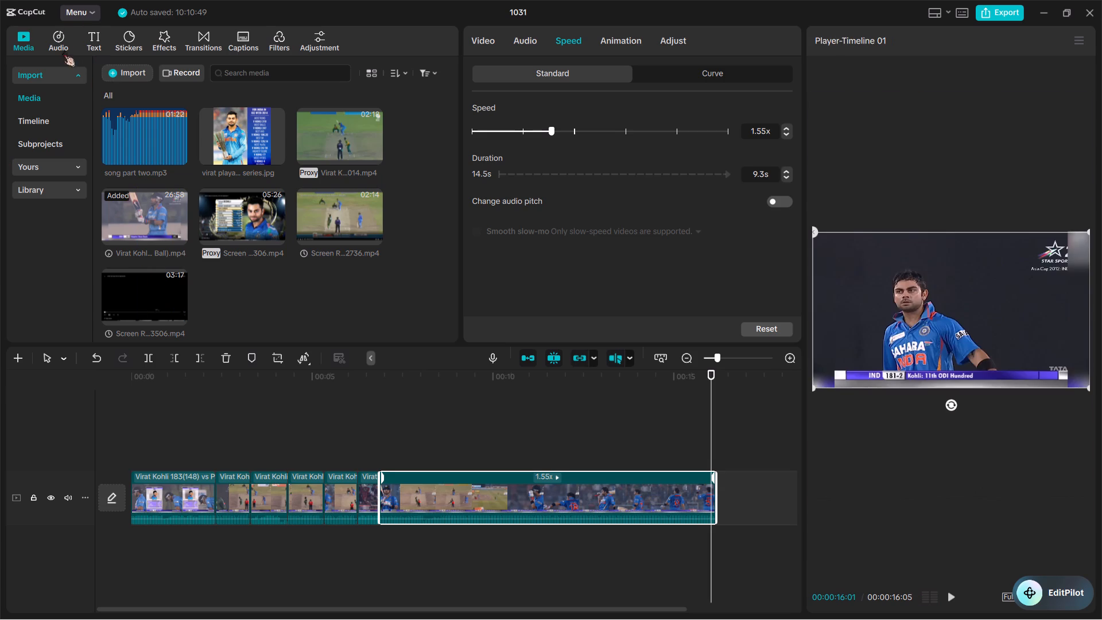
Search the device's Home folder for "black" and import the plain black image into the project media.
left_click(6, 34)
left_click(110, 76)
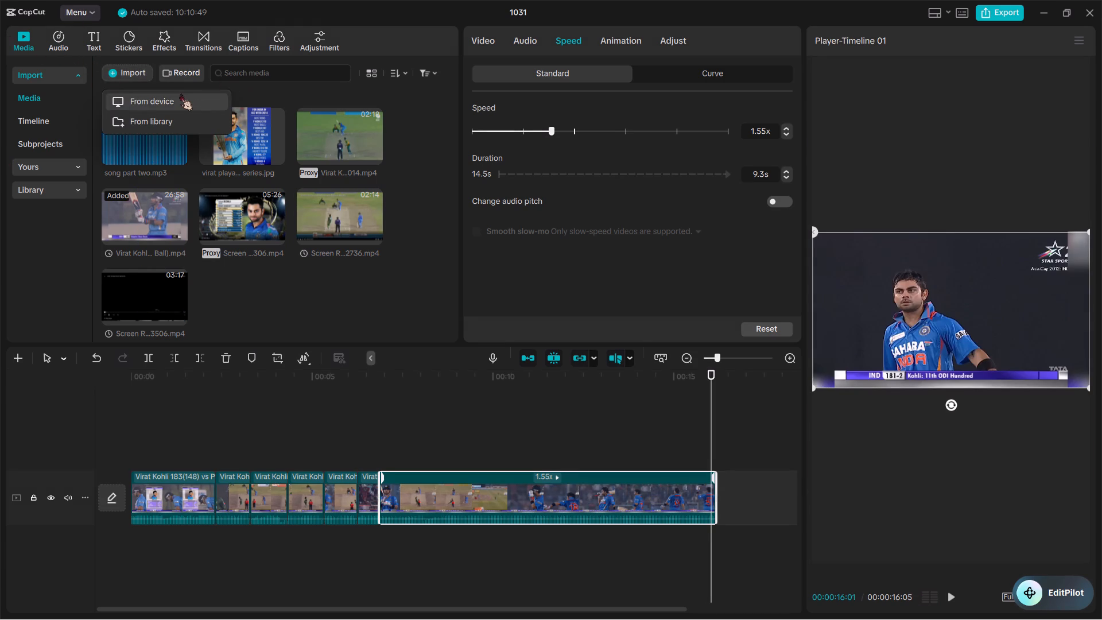
left_click(180, 94)
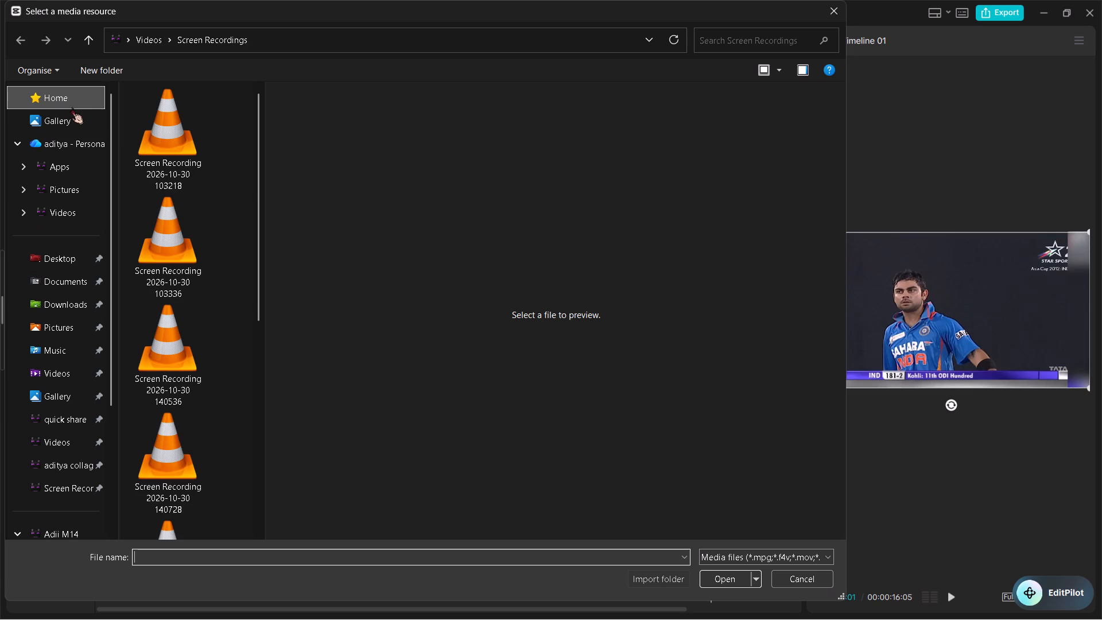
double_click(71, 107)
left_click(717, 42)
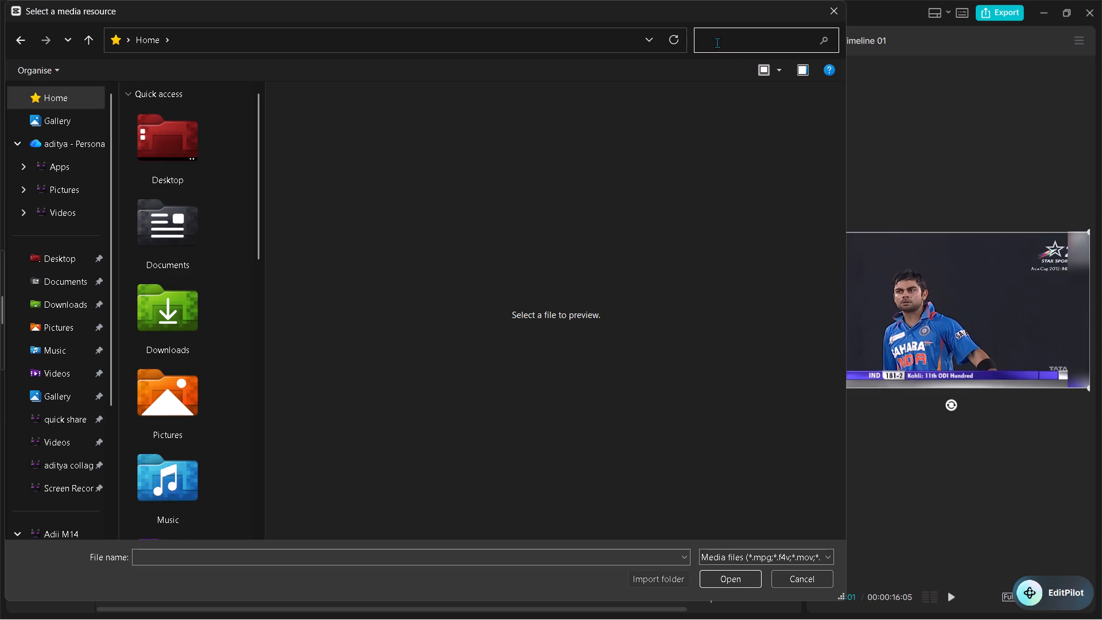
type("black")
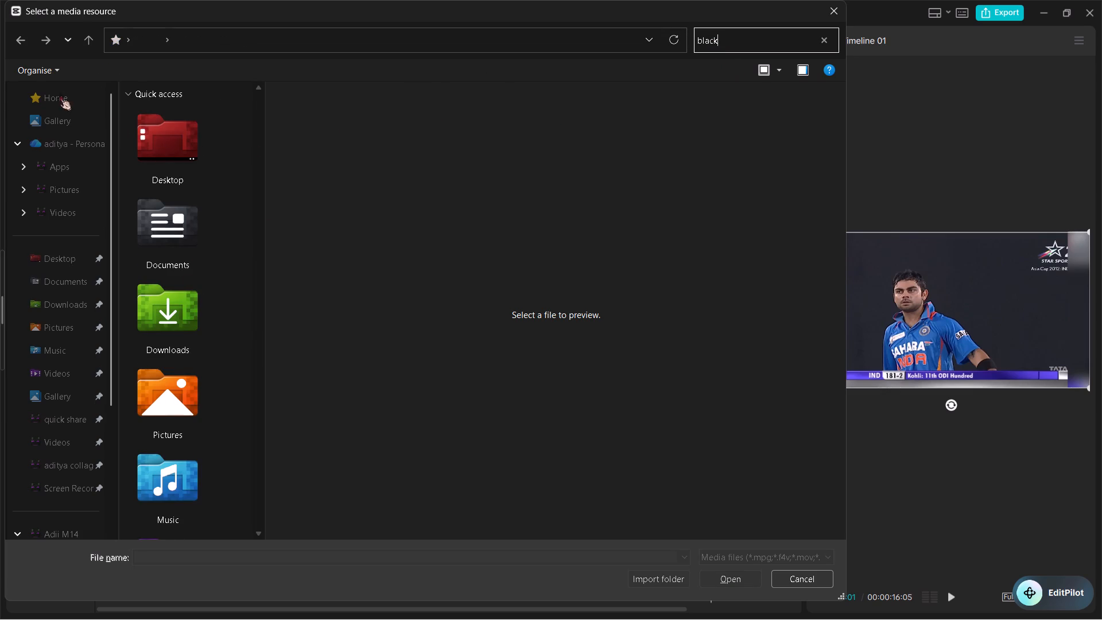
left_click(40, 87)
scroll(312, 174, "down", 4)
scroll(312, 174, "up", 3)
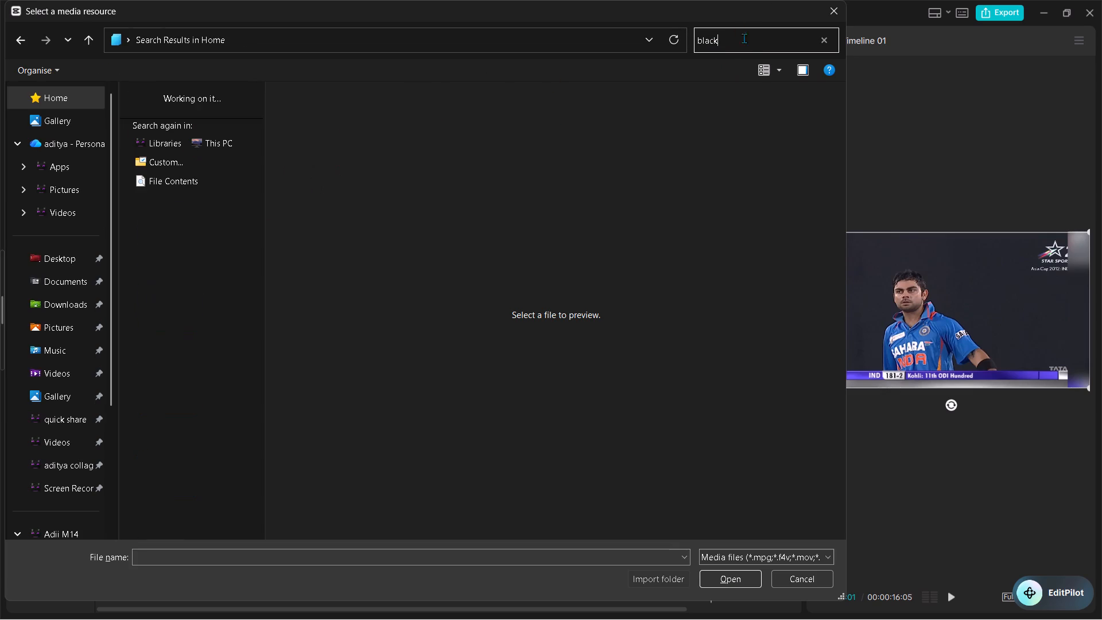
left_click(744, 49)
left_click(205, 111)
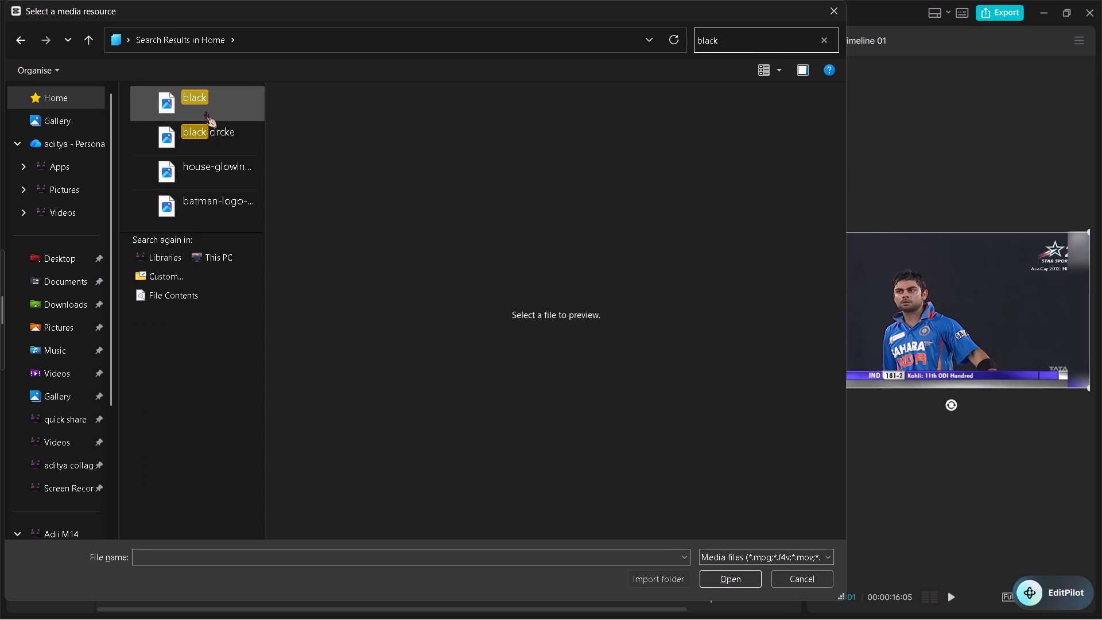
left_click(727, 580)
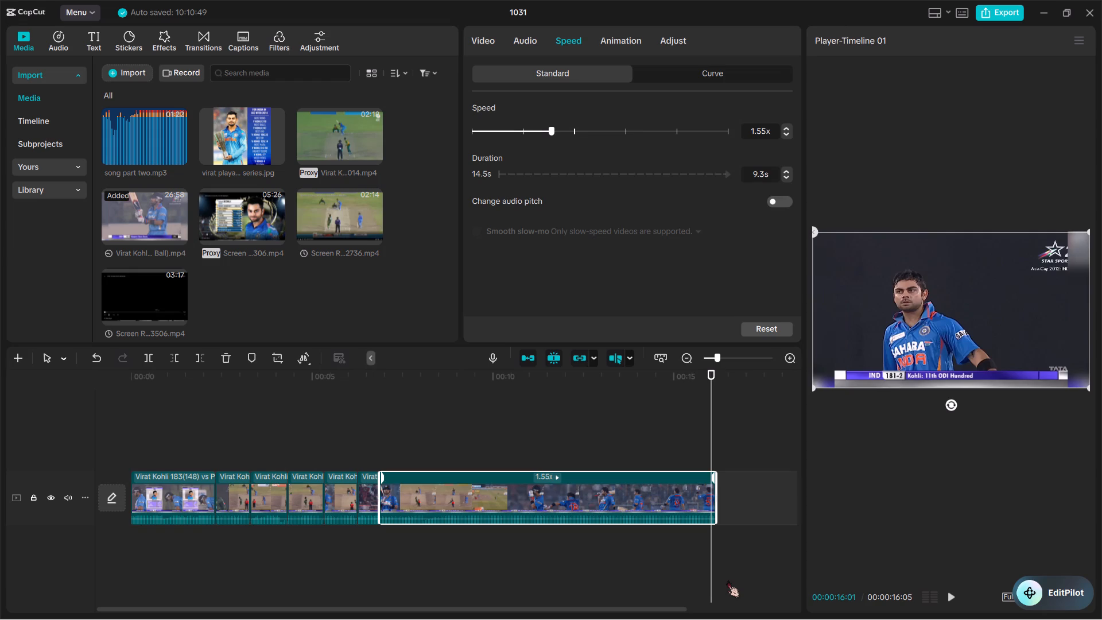
Insert black.png at the start of the main track, ahead of the first Virat Kohli clip.
left_click_drag(226, 285, 198, 431)
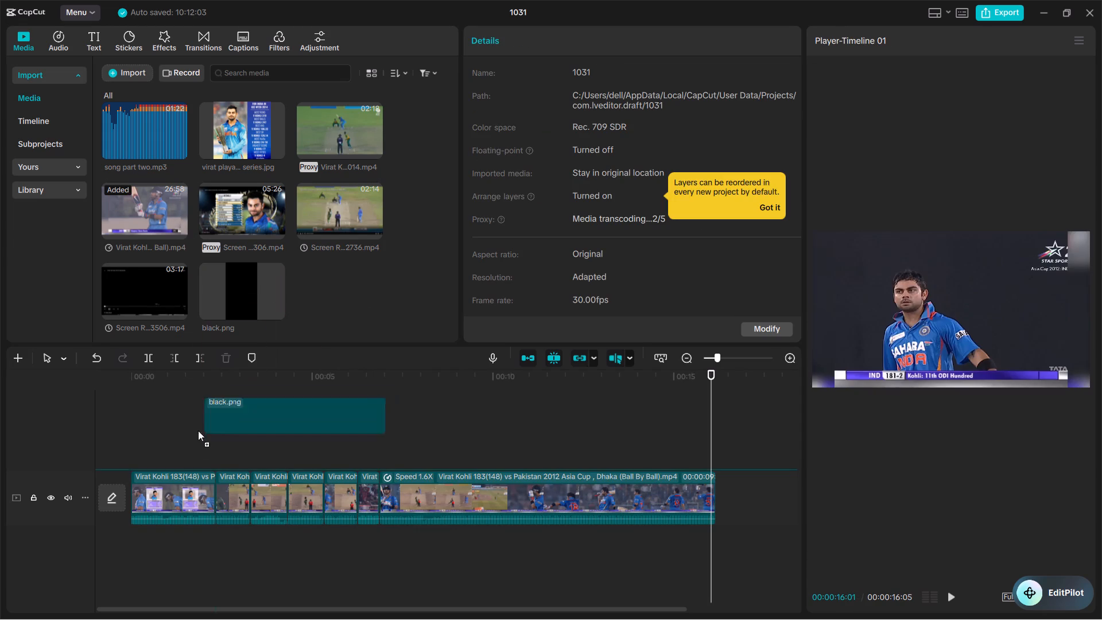
left_click_drag(198, 431, 114, 489)
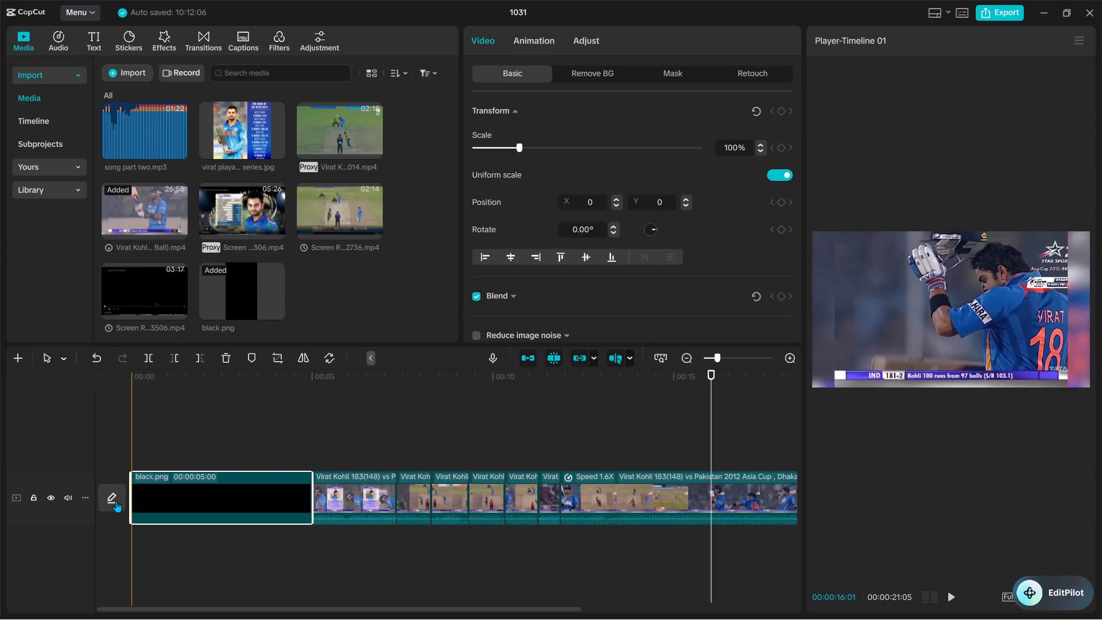
Rotate the black.png clip 90° and enlarge it to 178% so it fills the whole frame.
key("space")
key("space")
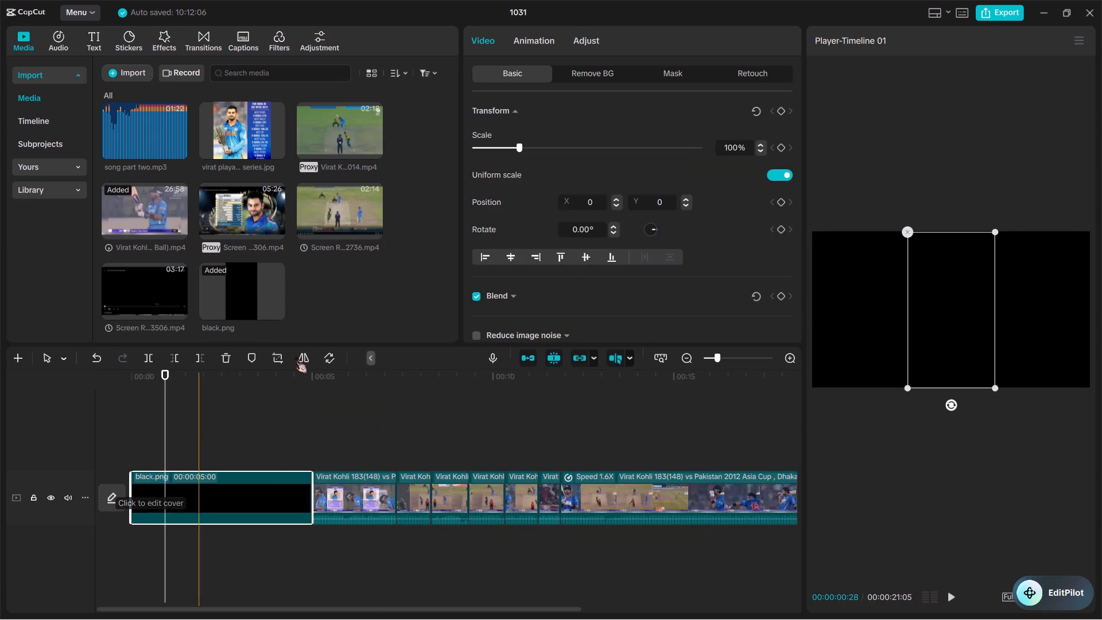
left_click(331, 355)
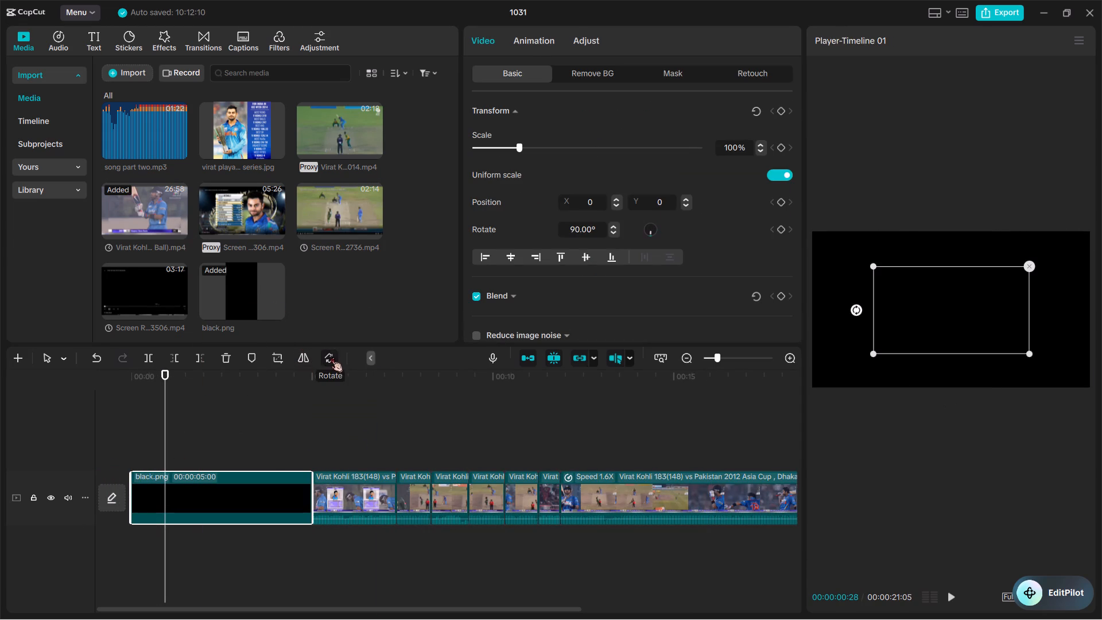
left_click_drag(1030, 351, 1072, 390)
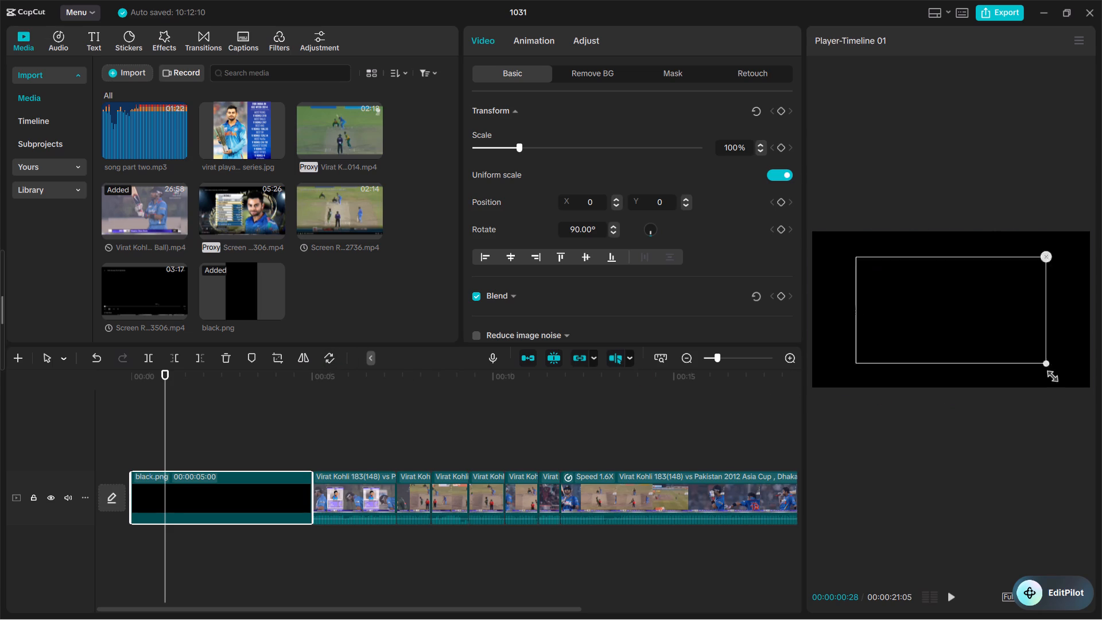
left_click_drag(1072, 390, 1101, 427)
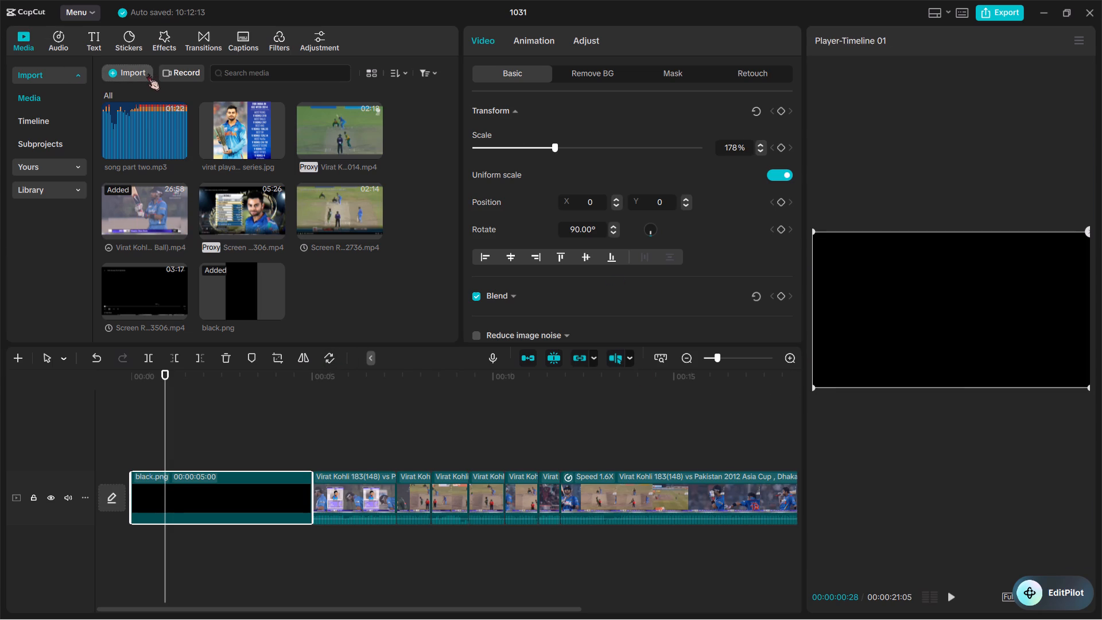
Add song part two.mp3 on an audio track below the video, starting at 00:00.
left_click_drag(146, 112, 146, 557)
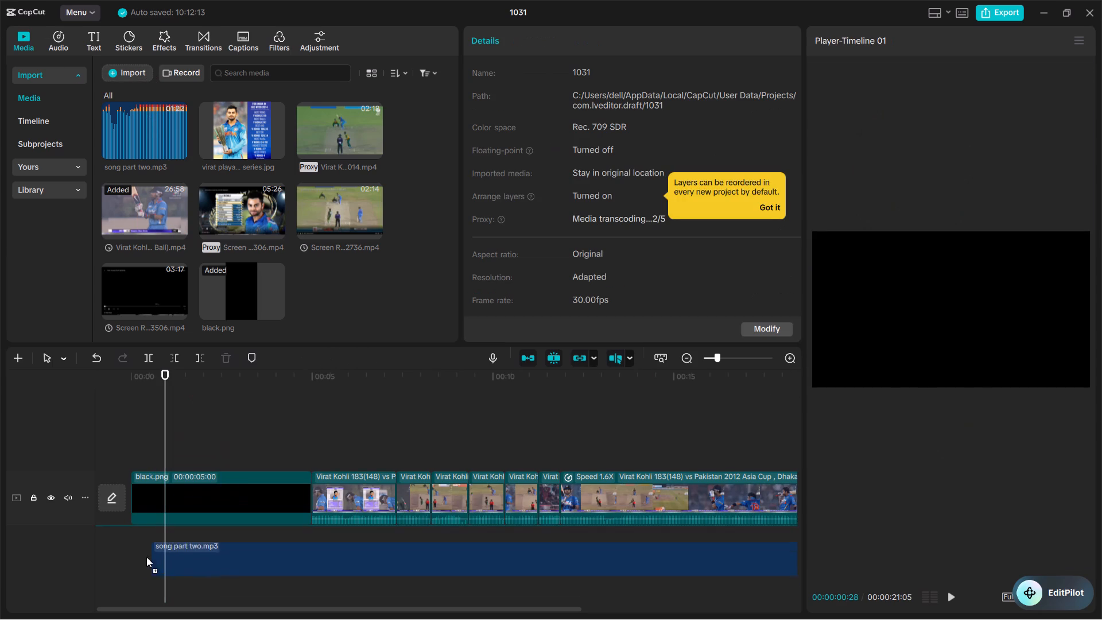
left_click_drag(146, 557, 123, 547)
key("space")
key("space")
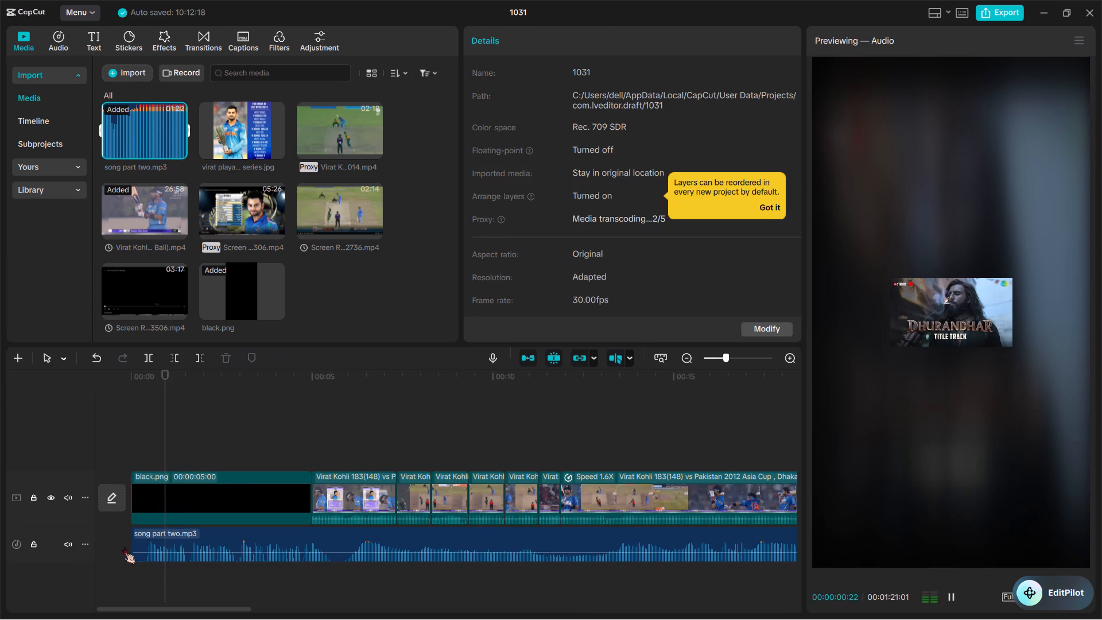
Play back the black intro and the opening clips with the song to check how they line up.
scroll(188, 509, "down", 8, "ctrl")
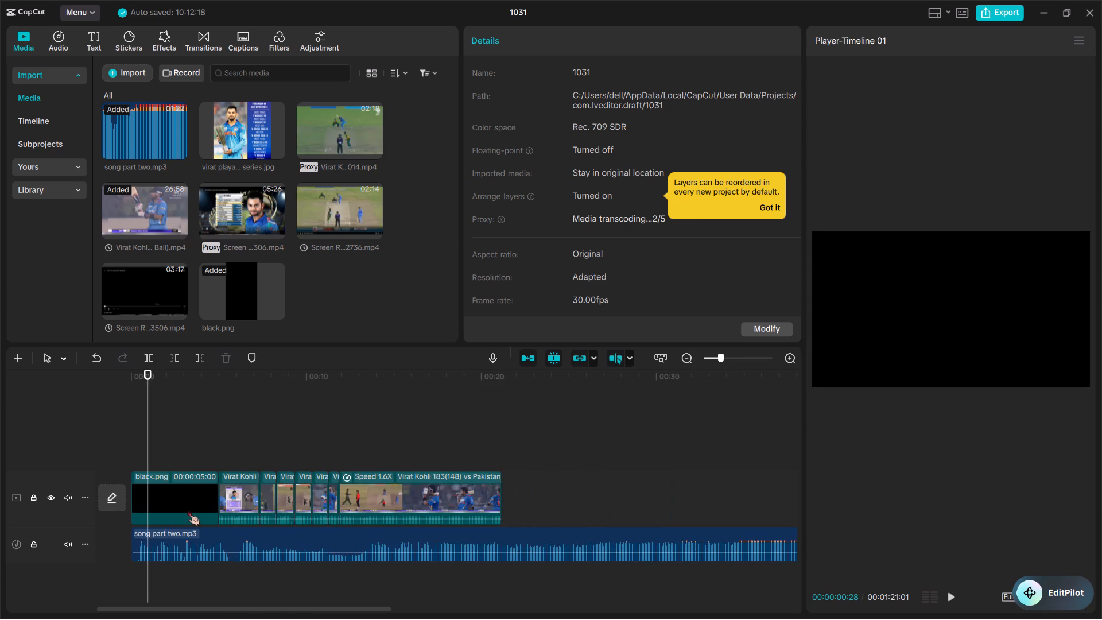
scroll(188, 509, "down", 3, "ctrl")
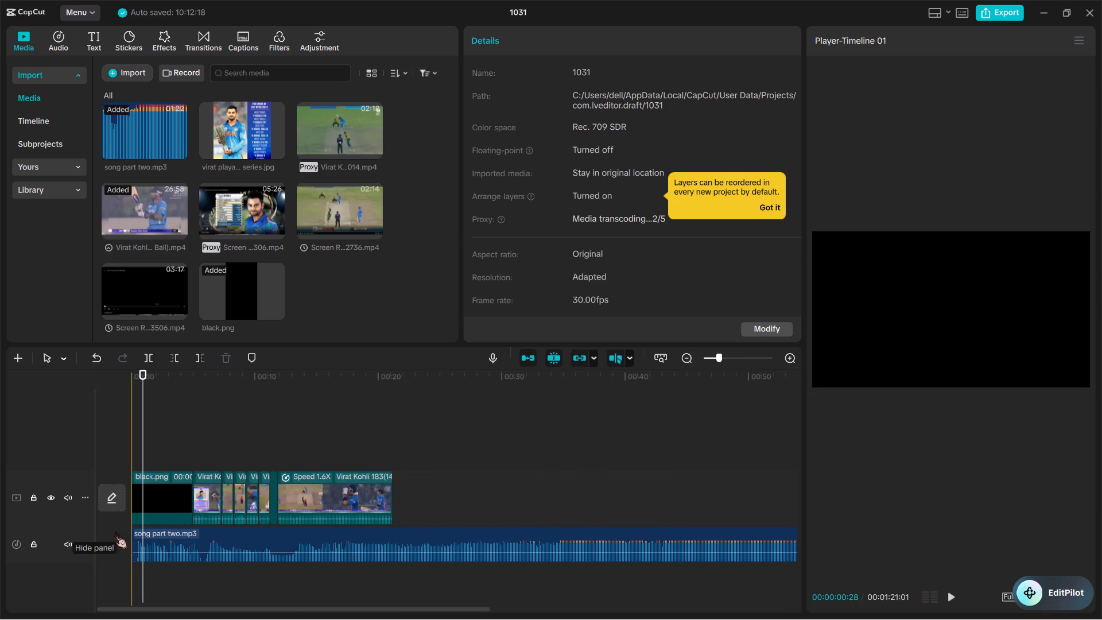
key("space")
key("space")
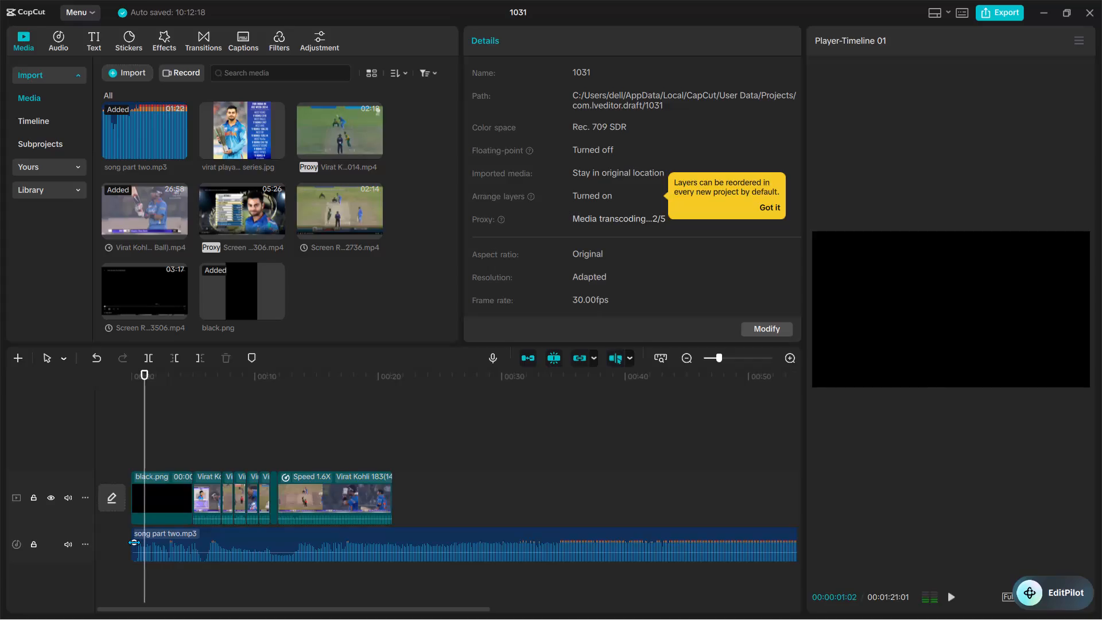
key("space")
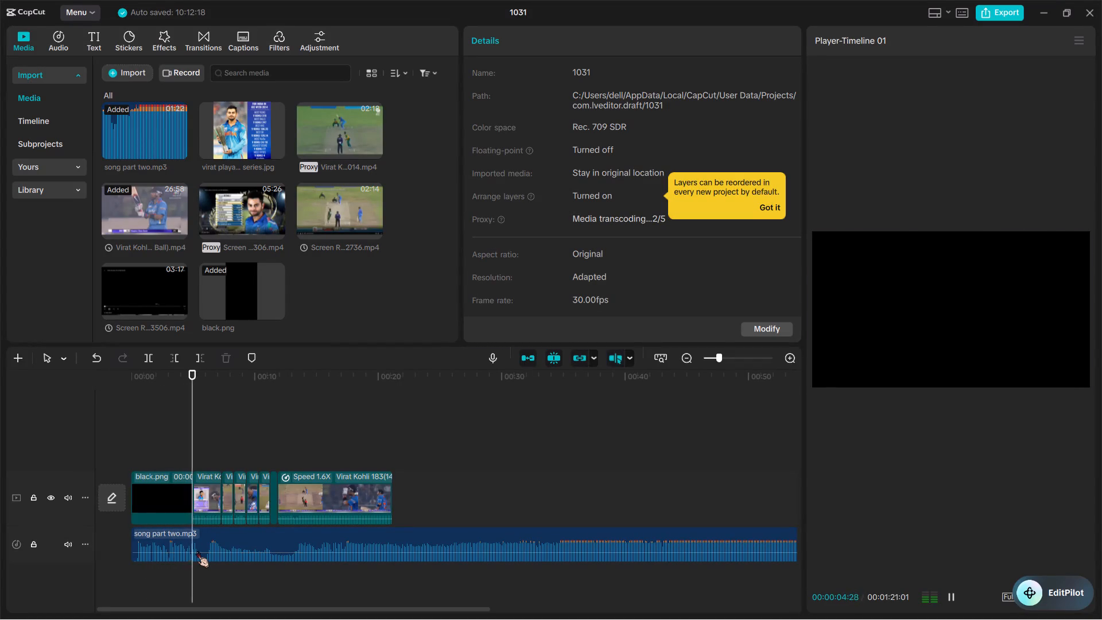
key("space")
key("space")
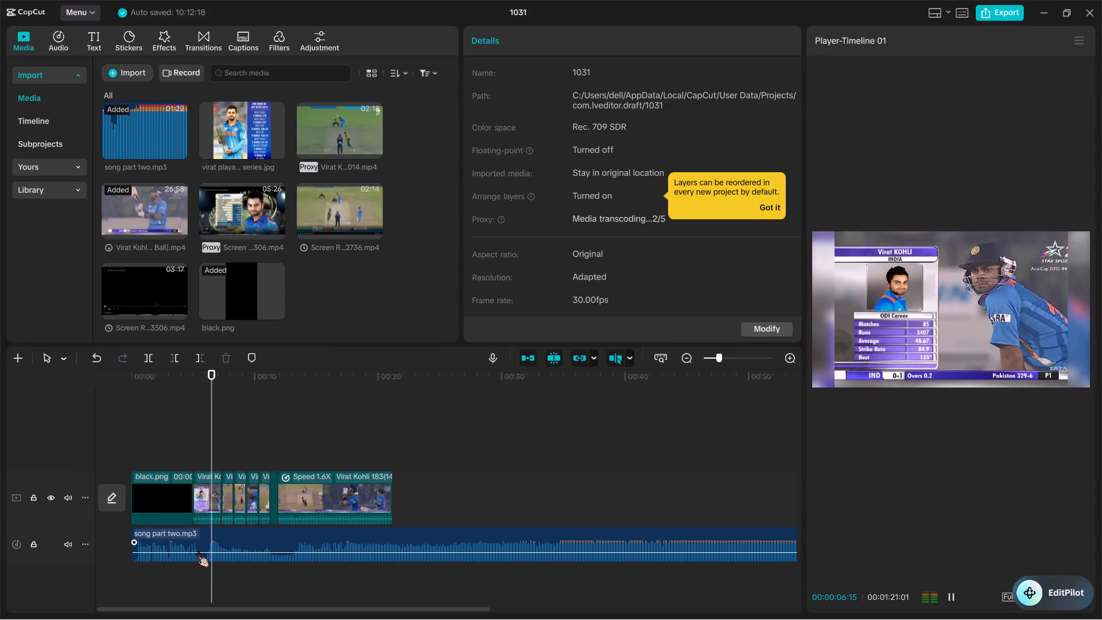
key("space")
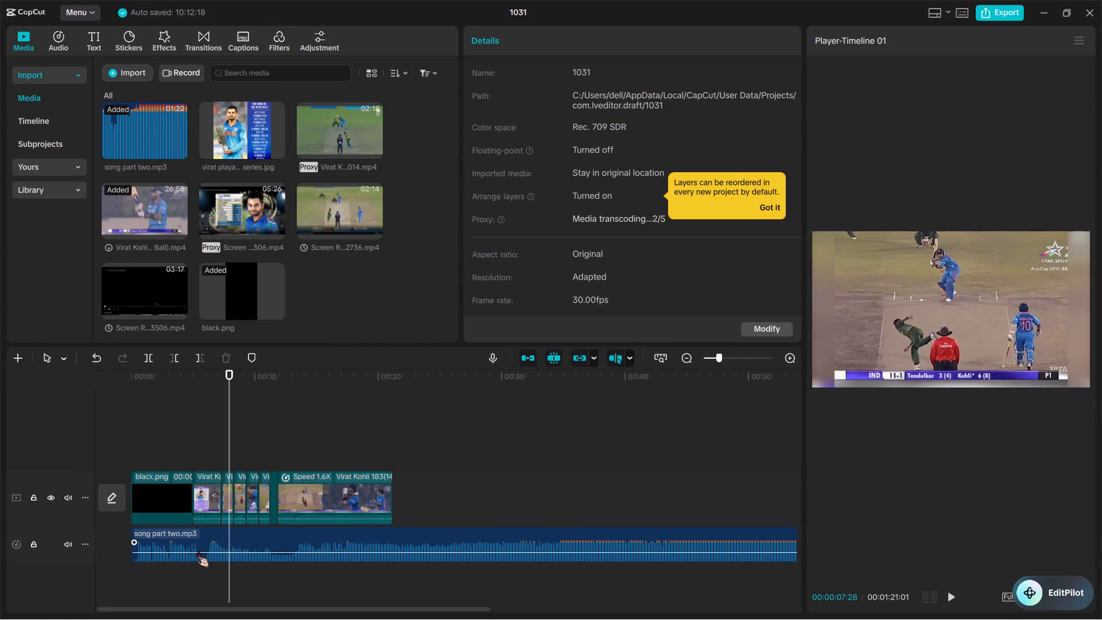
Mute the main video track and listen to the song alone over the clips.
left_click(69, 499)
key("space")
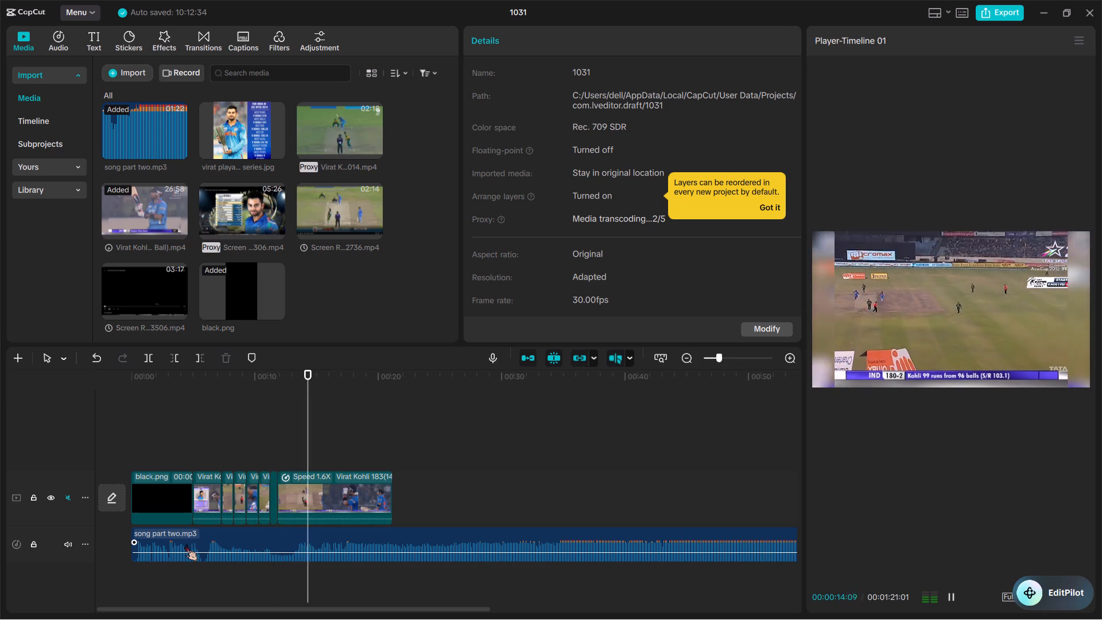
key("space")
Trim off the song's beginning up to 00:00:05:22 and move the remaining audio to the start of the timeline.
scroll(185, 544, "up", 8, "ctrl")
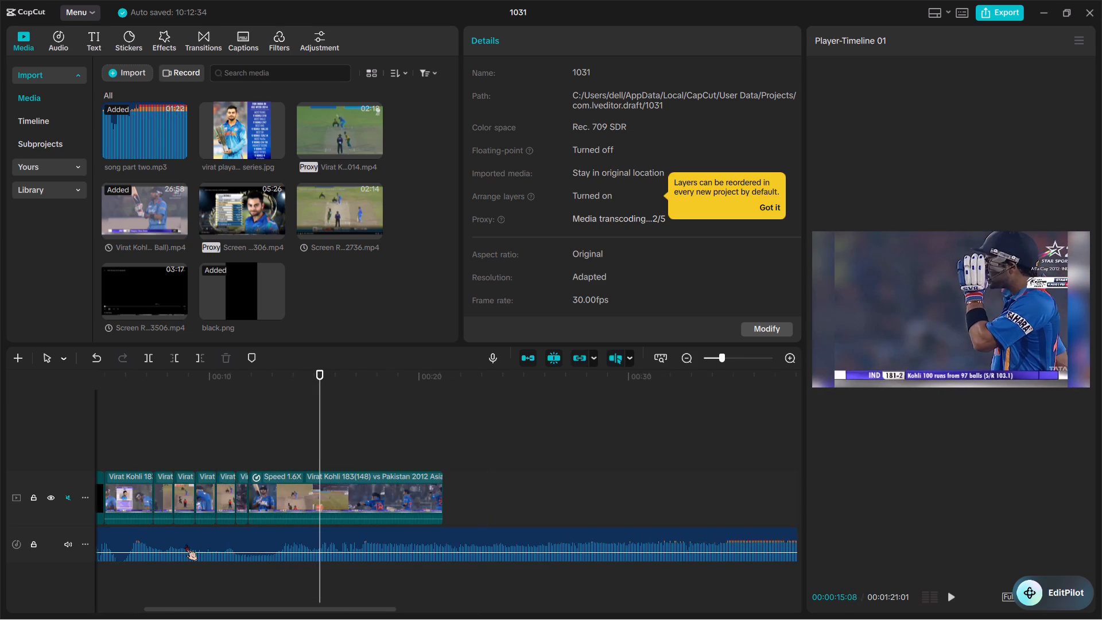
scroll(185, 544, "up", 2, "ctrl")
scroll(273, 582, "right", 1)
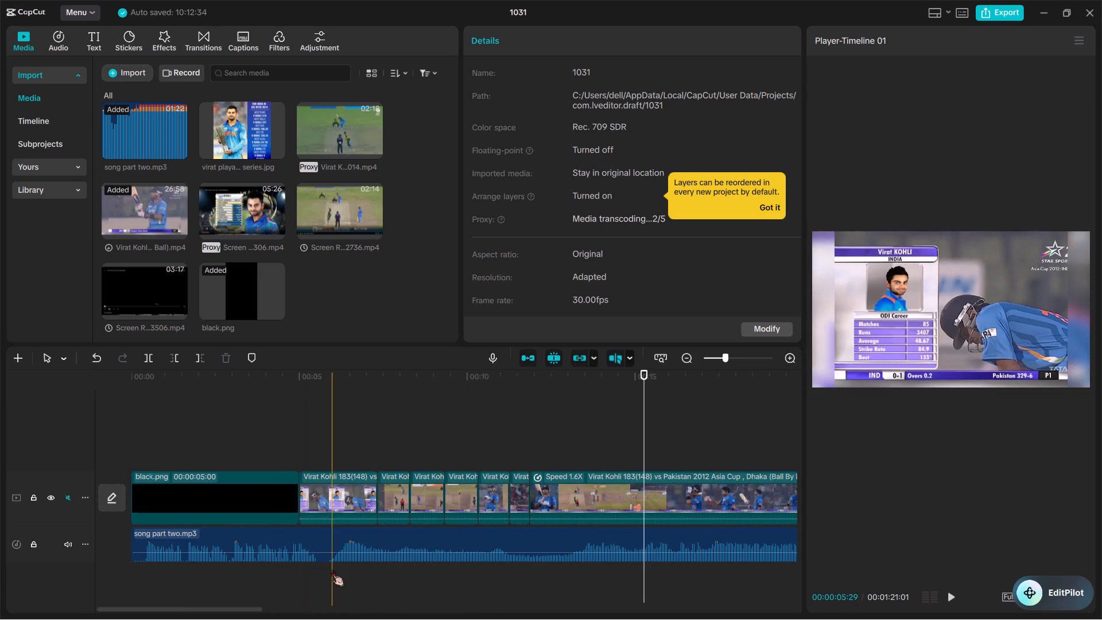
left_click(324, 565)
left_click(323, 555)
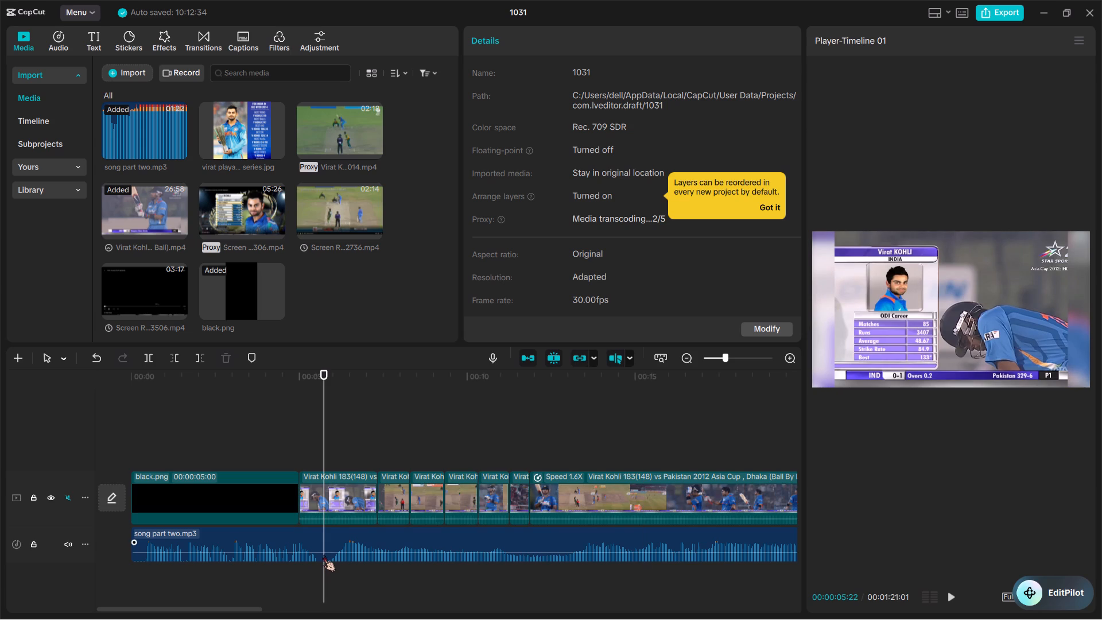
key("q")
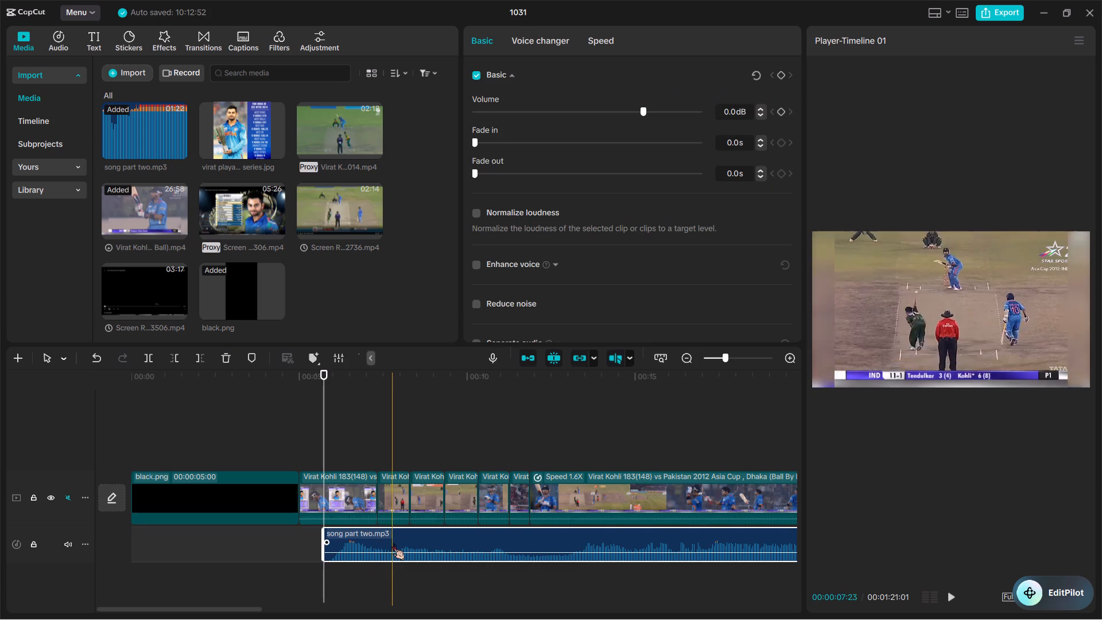
left_click_drag(393, 543, 201, 547)
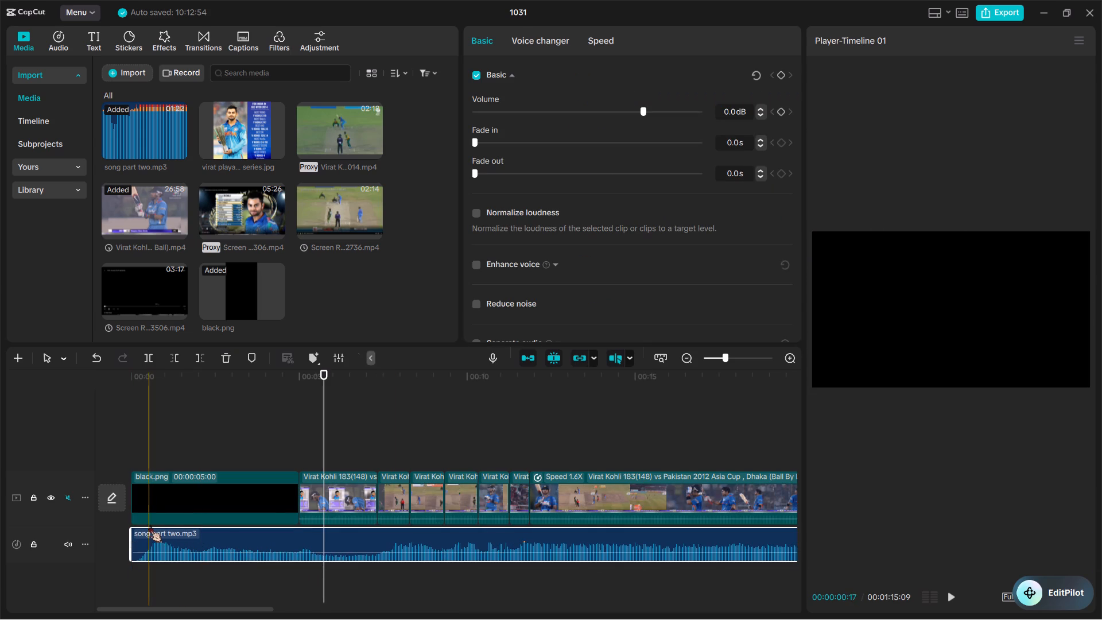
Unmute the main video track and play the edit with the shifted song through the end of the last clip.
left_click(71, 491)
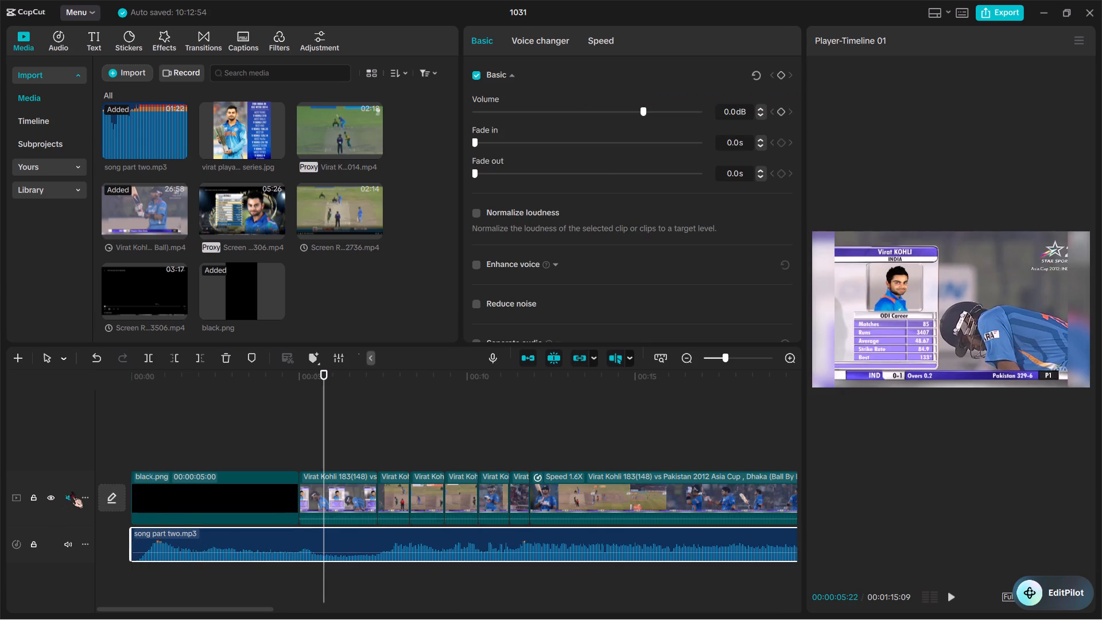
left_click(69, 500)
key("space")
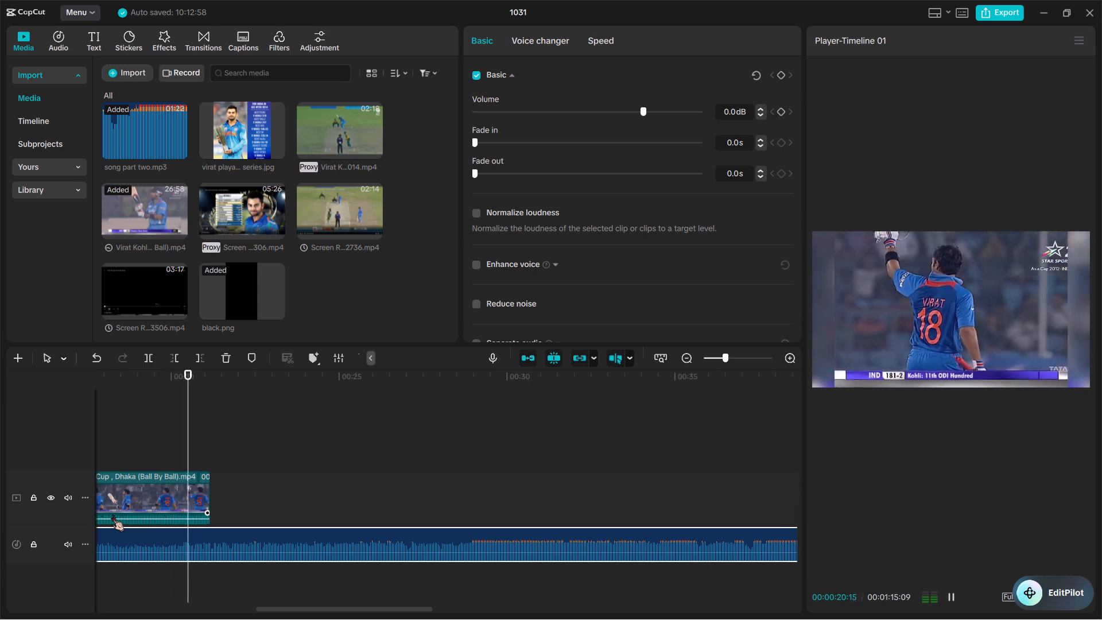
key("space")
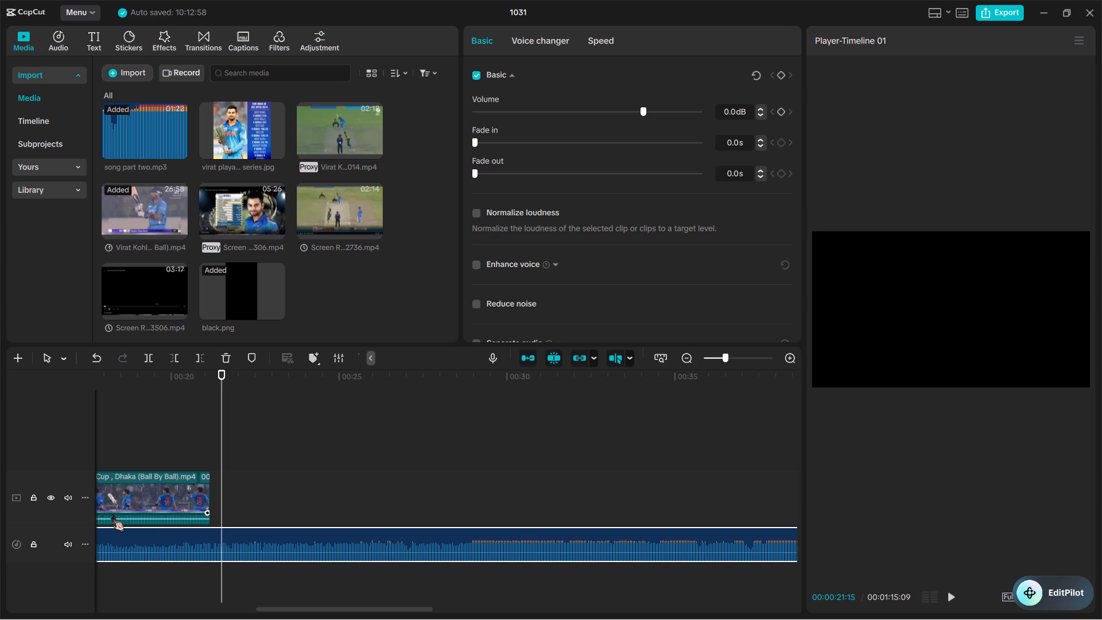
Add a default text clip above the black intro clip at the very start of the timeline.
scroll(112, 514, "right", 3)
left_click(170, 494)
left_click(170, 494)
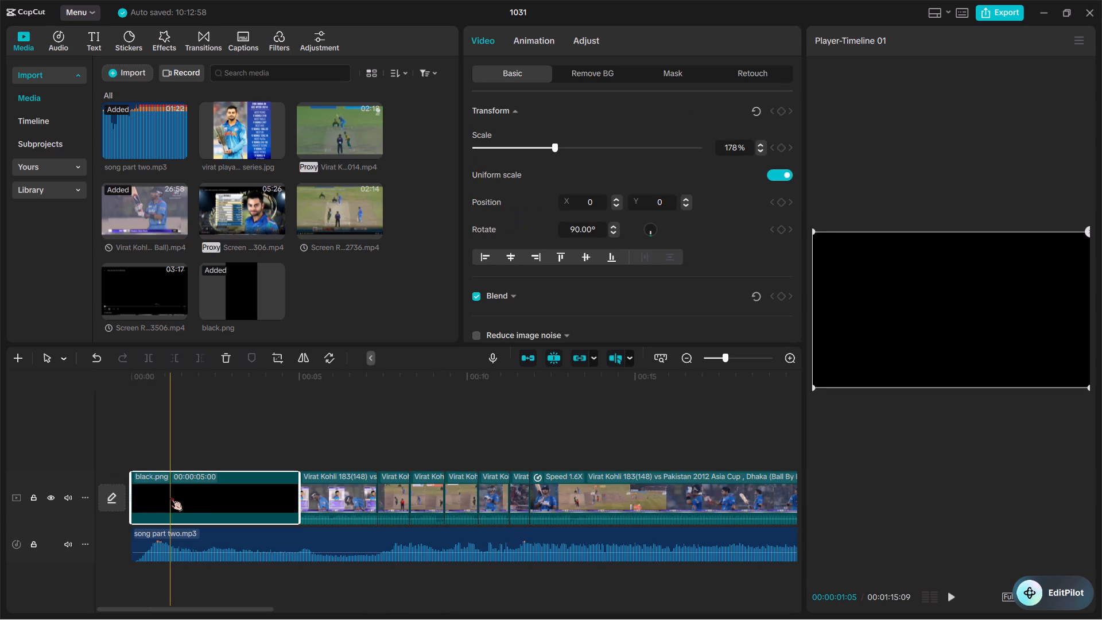
left_click_drag(86, 33, 143, 289)
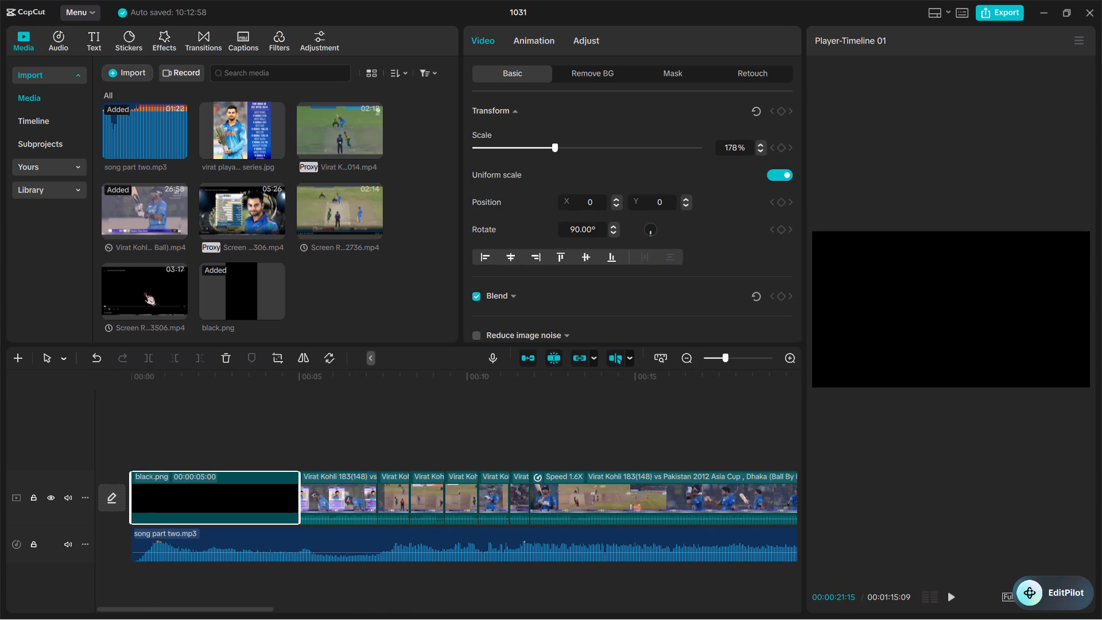
left_click_drag(143, 289, 98, 46)
left_click_drag(92, 34, 84, 105)
left_click_drag(84, 105, 89, 40)
left_click(89, 40)
left_click_drag(127, 112, 197, 582)
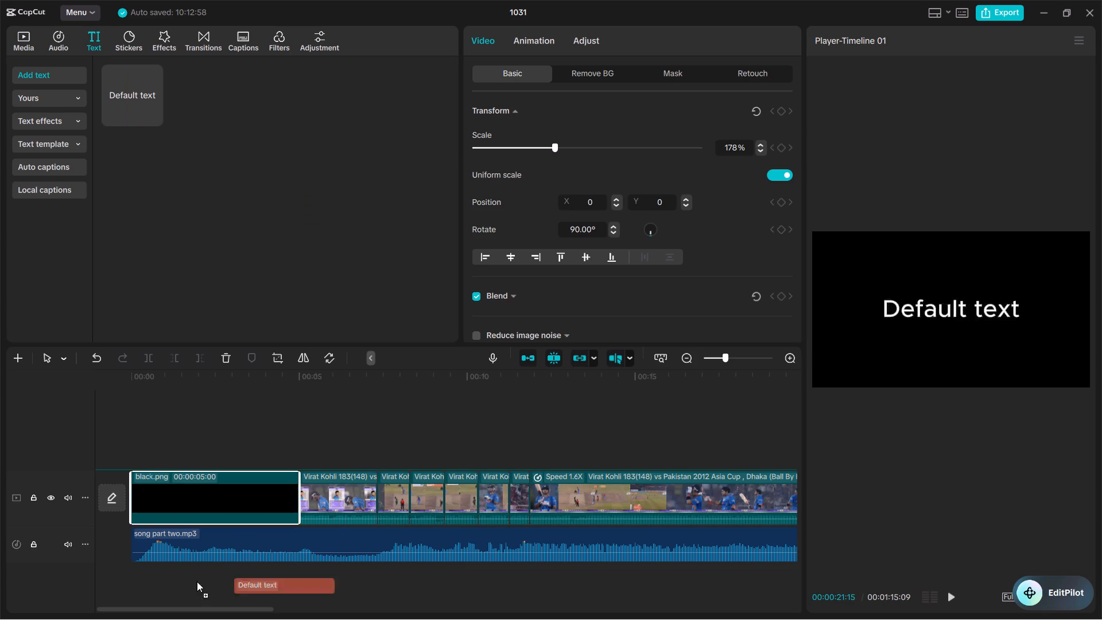
left_click_drag(197, 582, 125, 460)
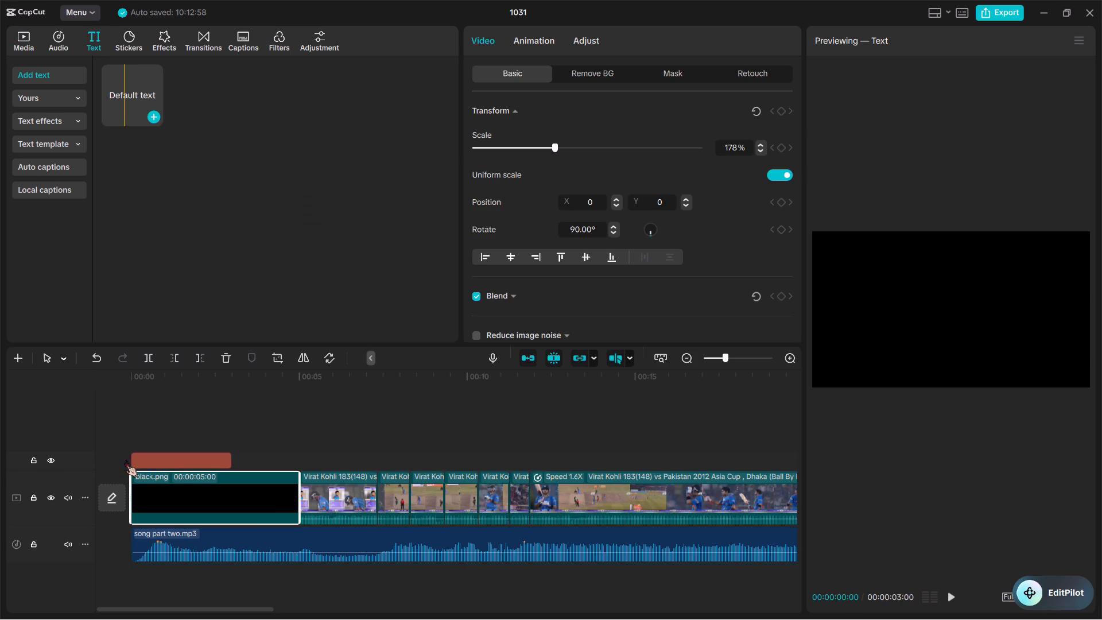
Replace the default wording of the intro text clip with CHAPTER-2.
left_click_drag(545, 116, 448, 110)
key("BackSpace")
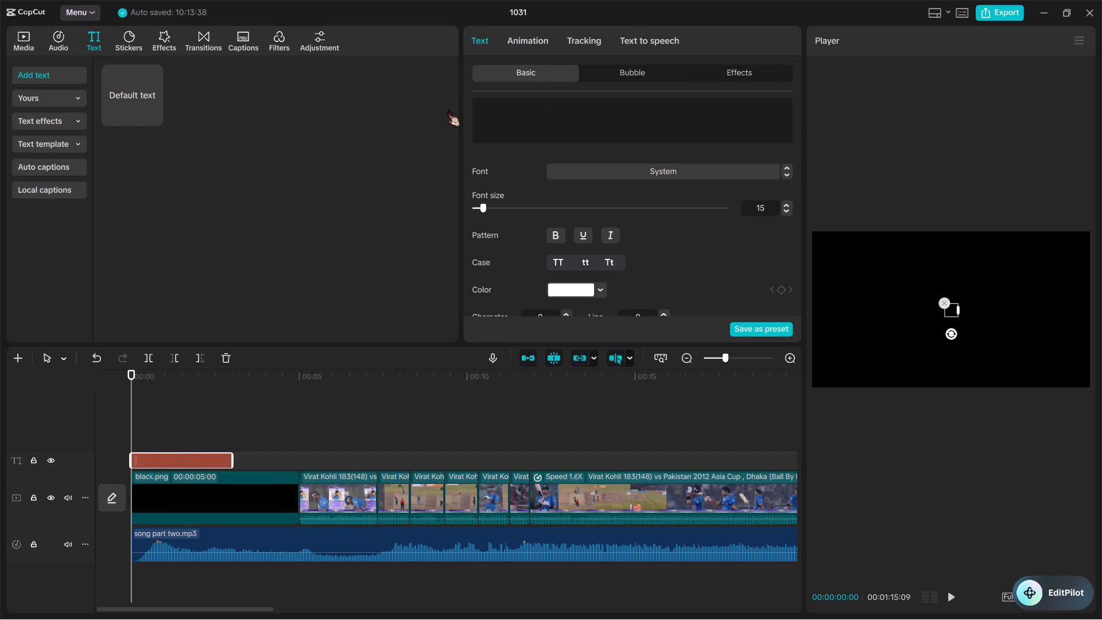
type("cha")
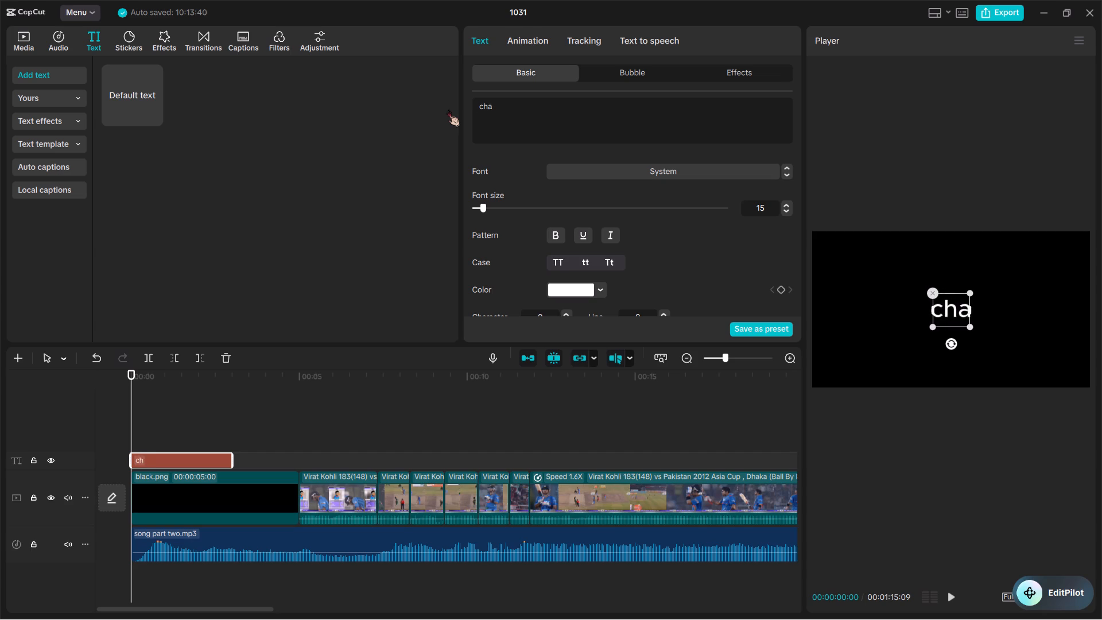
key("BackSpace")
key("BackSpace")
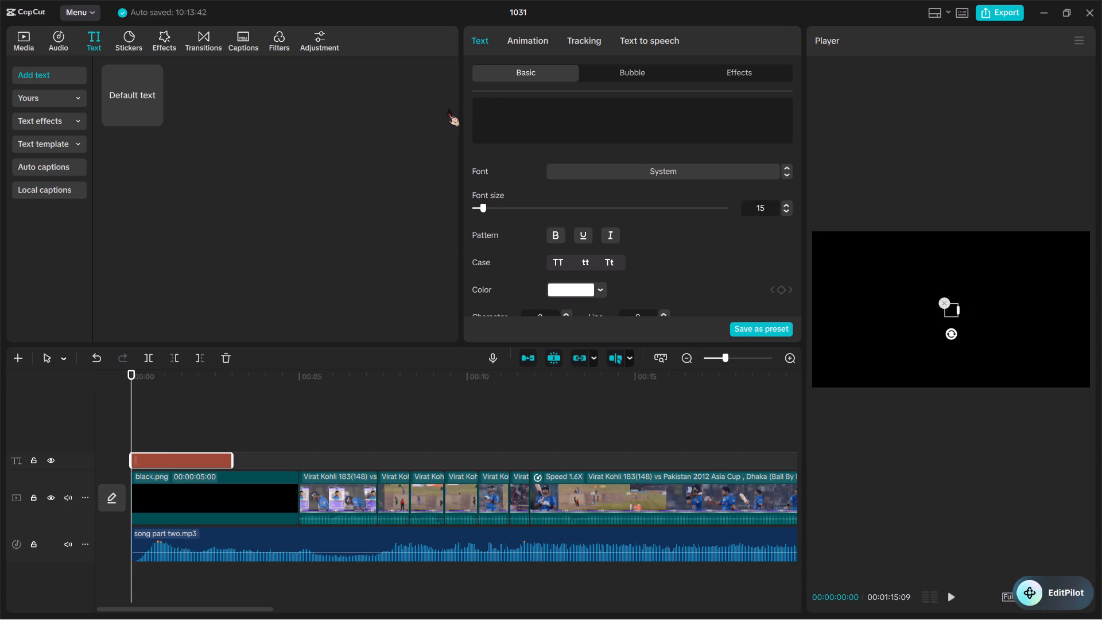
type("CHAP")
key("BackSpace")
type("TER")
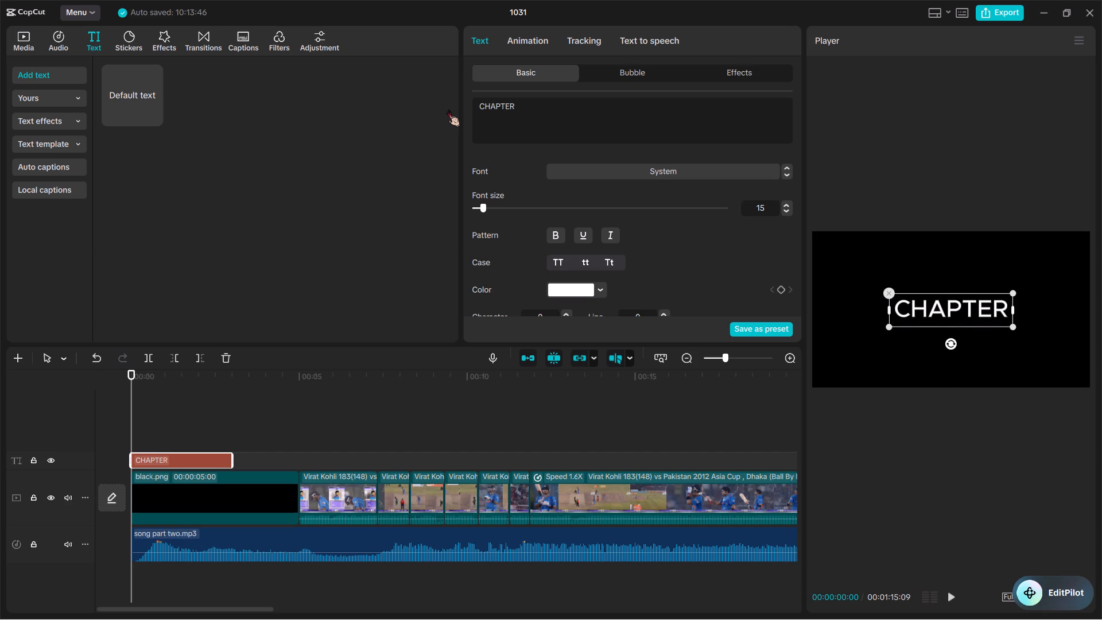
key("space")
key("minus")
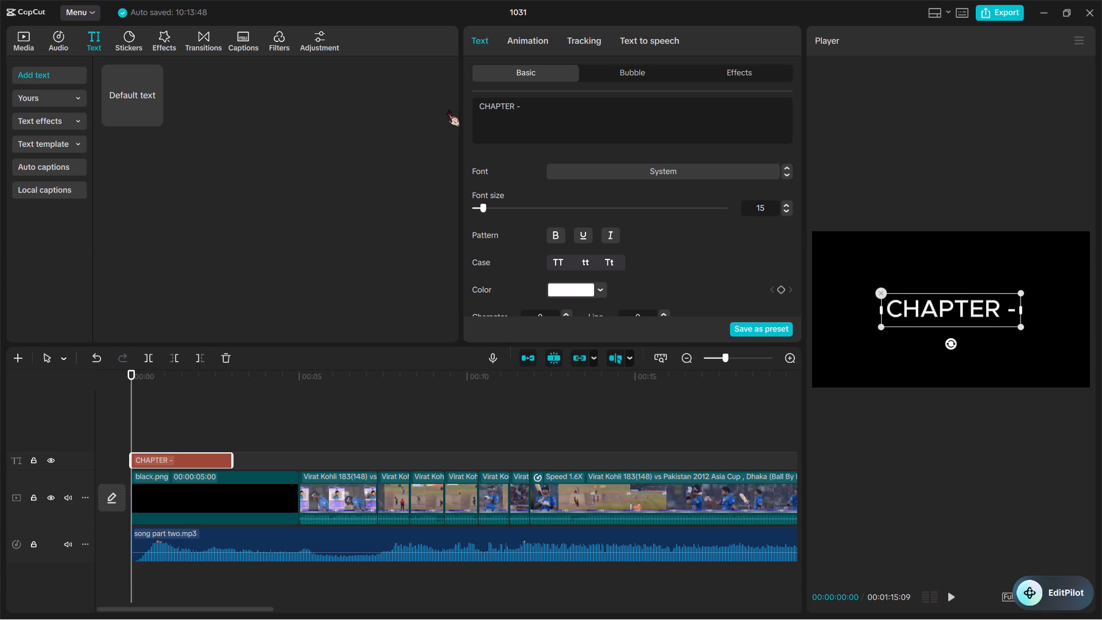
type("2")
key("space")
key("BackSpace")
key("BackSpace")
key("BackSpace")
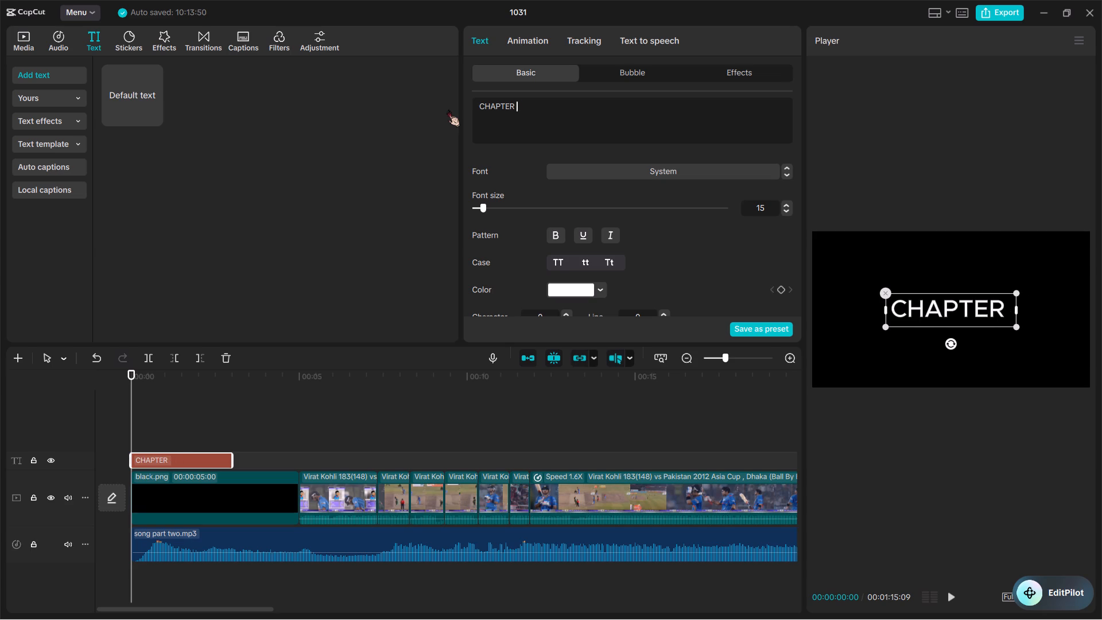
key("BackSpace")
type("-2")
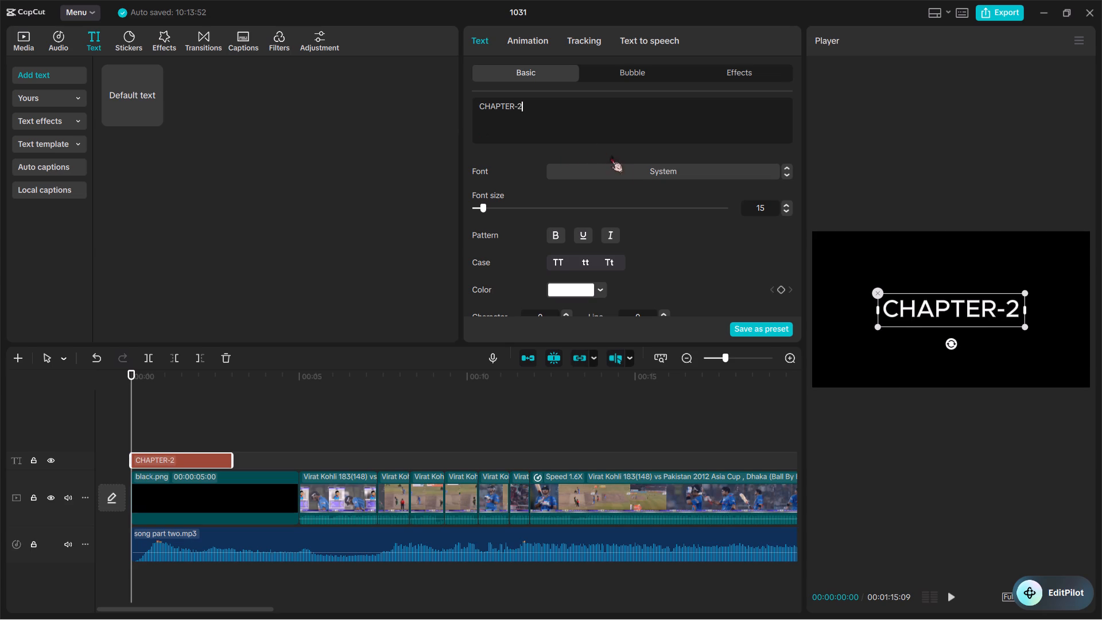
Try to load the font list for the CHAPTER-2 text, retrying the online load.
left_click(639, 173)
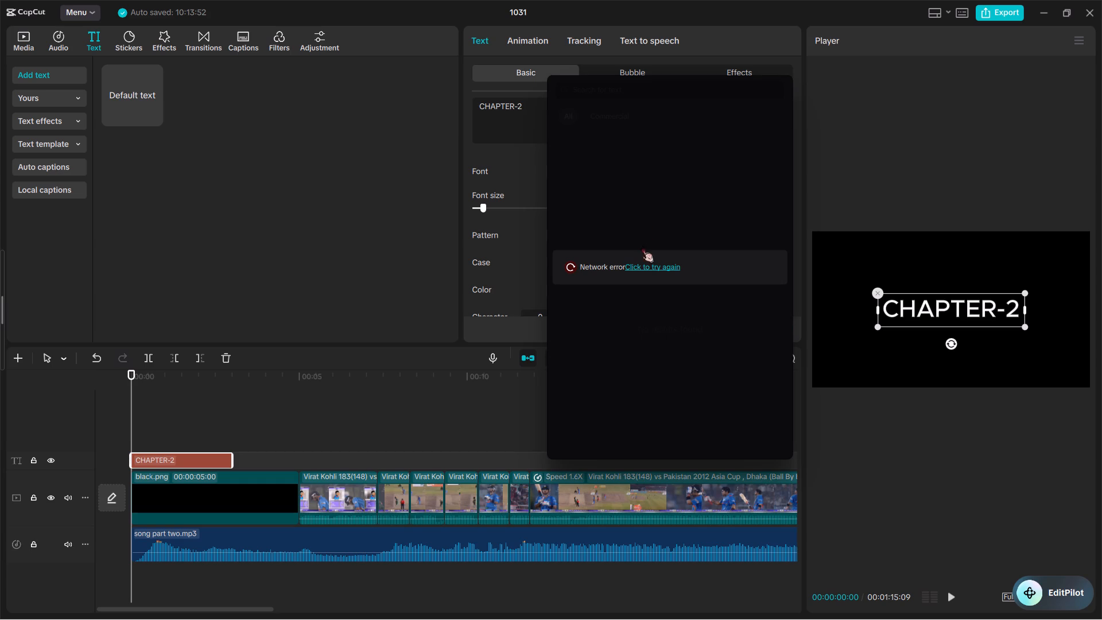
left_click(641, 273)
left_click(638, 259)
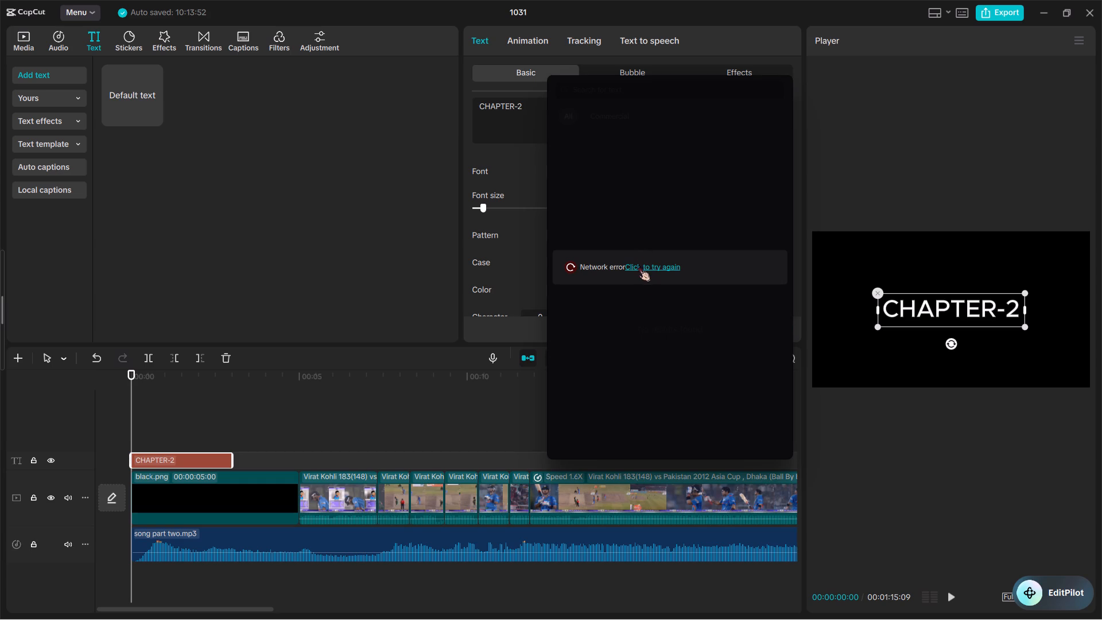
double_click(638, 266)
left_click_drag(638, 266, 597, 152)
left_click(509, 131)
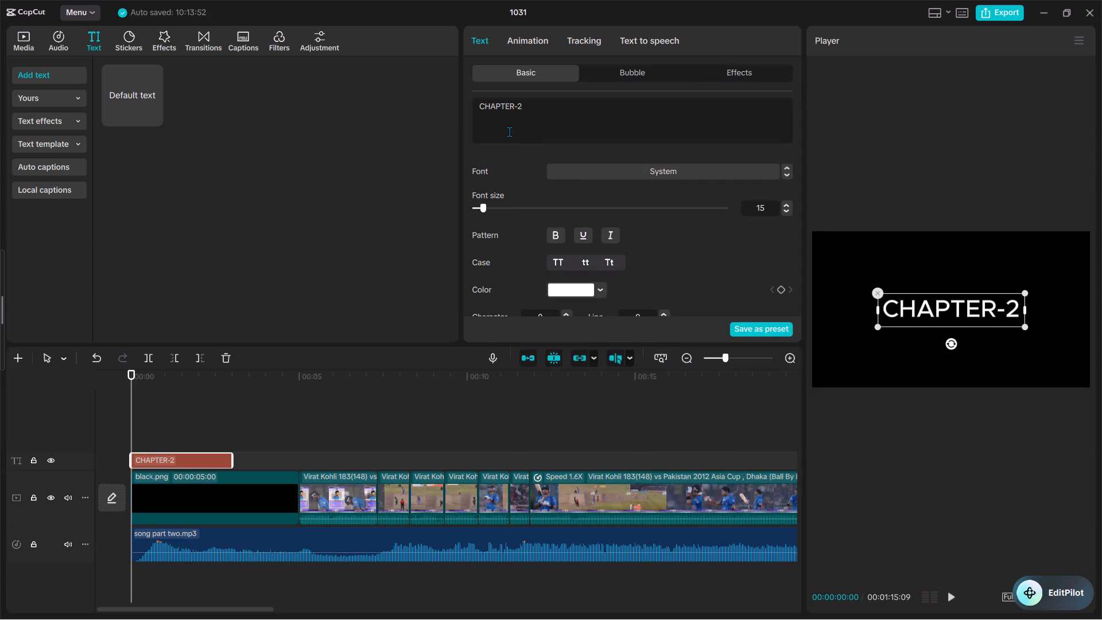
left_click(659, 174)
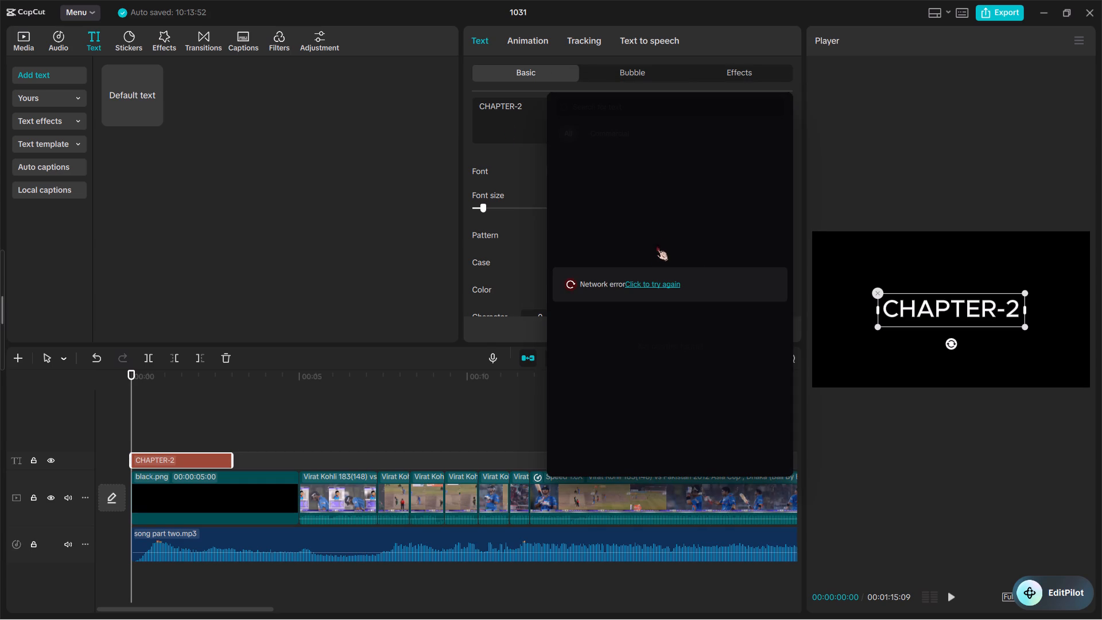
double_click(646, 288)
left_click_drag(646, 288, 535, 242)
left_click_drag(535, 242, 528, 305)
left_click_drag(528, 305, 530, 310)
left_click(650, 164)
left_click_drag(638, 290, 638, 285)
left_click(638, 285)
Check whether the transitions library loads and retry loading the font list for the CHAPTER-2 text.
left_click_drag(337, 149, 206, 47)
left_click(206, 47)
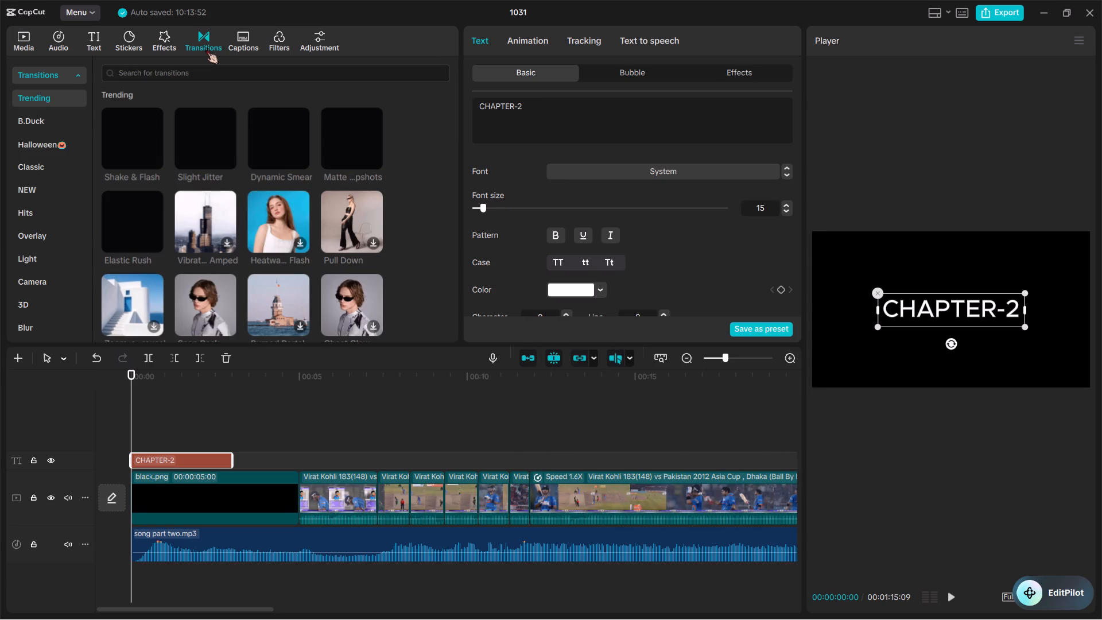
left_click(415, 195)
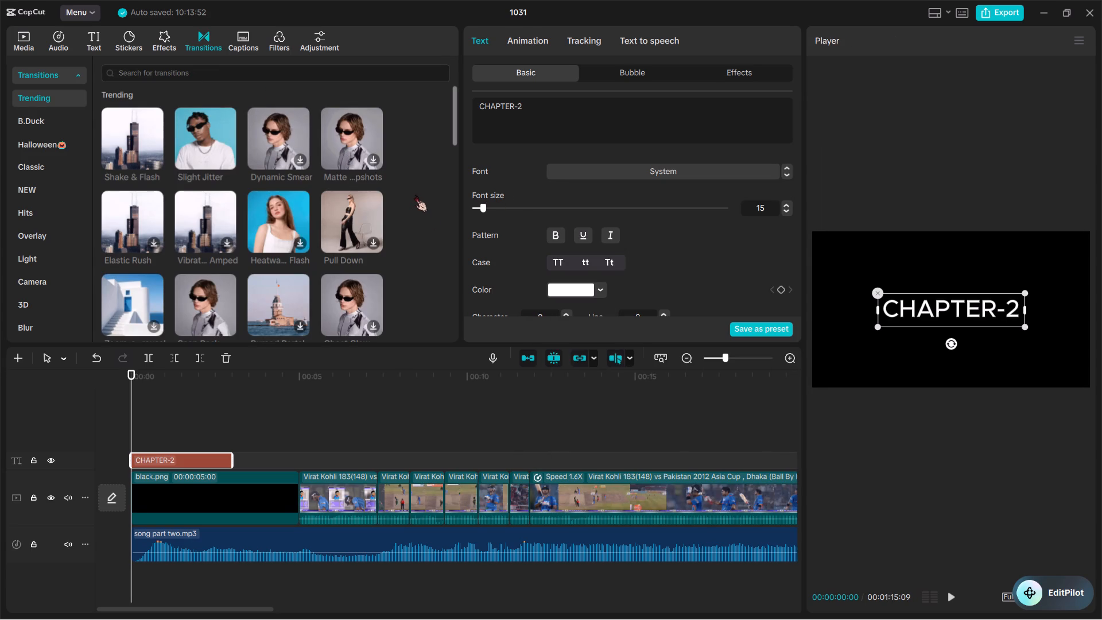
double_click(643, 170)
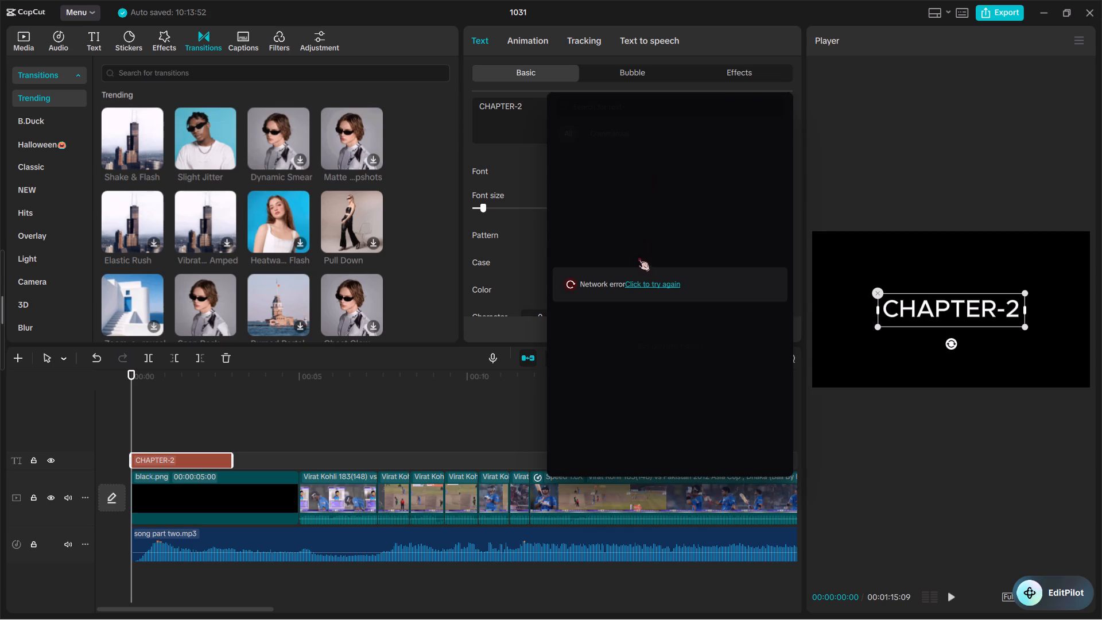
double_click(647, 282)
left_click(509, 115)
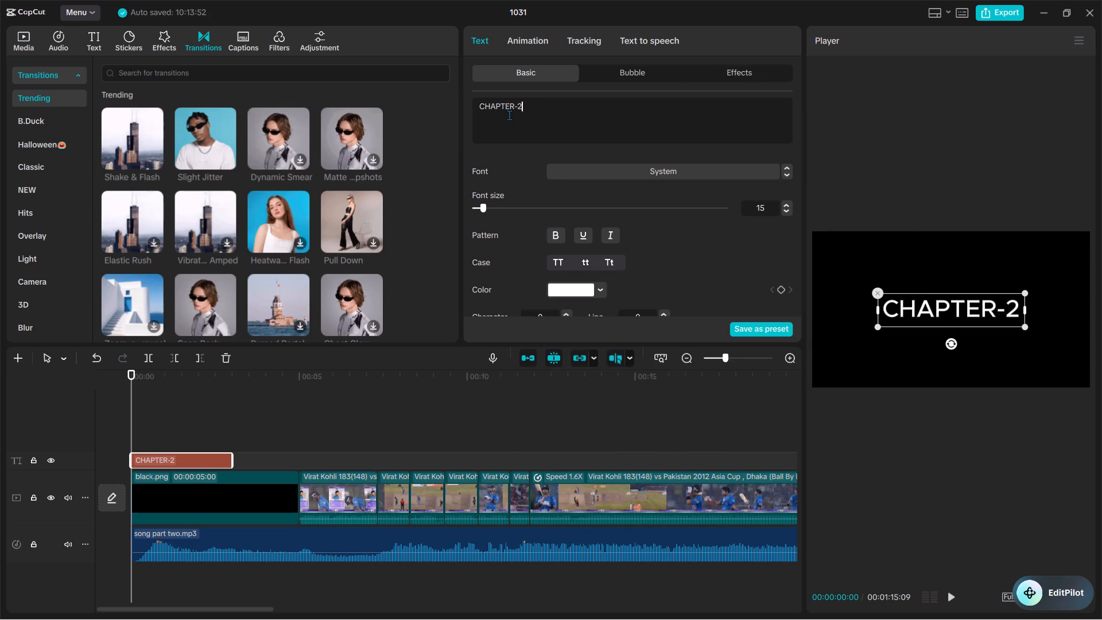
Close the 1031 project's editor window.
left_click(1091, 15)
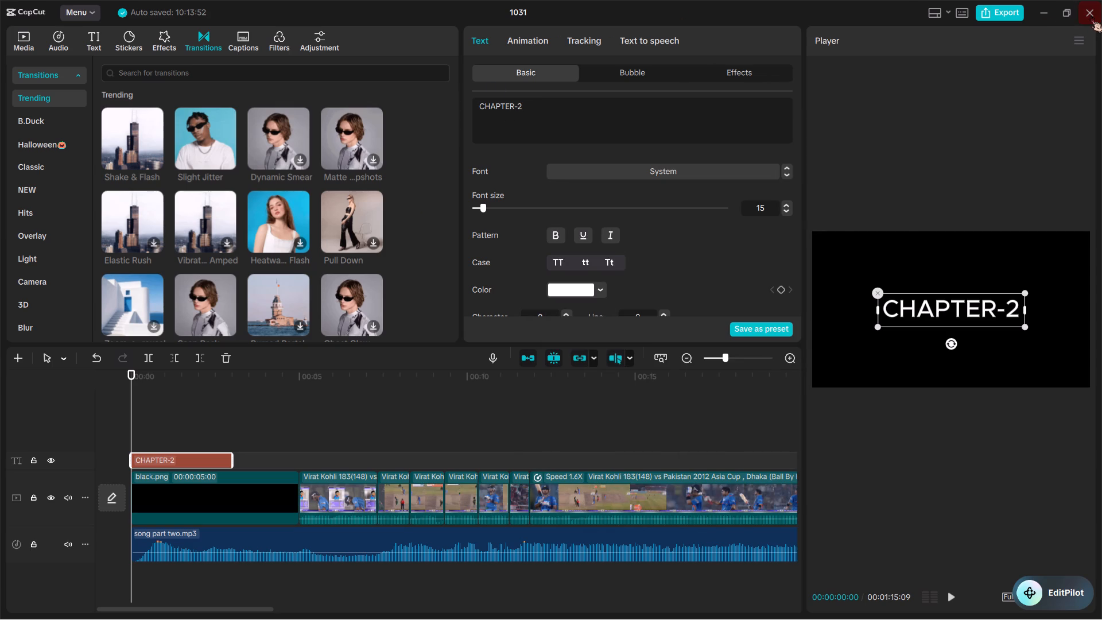
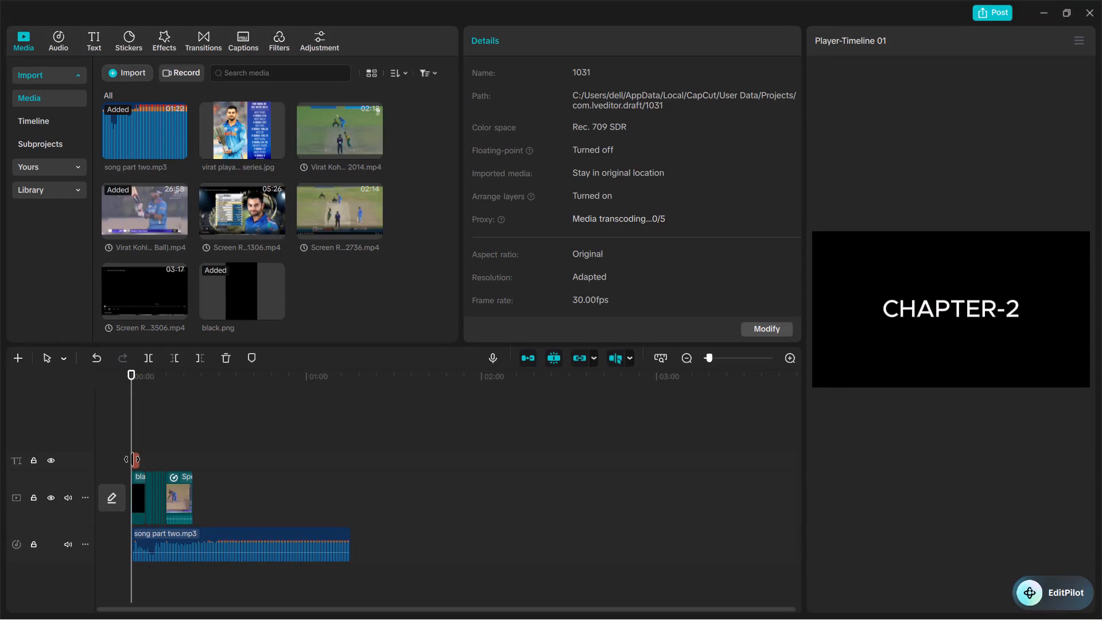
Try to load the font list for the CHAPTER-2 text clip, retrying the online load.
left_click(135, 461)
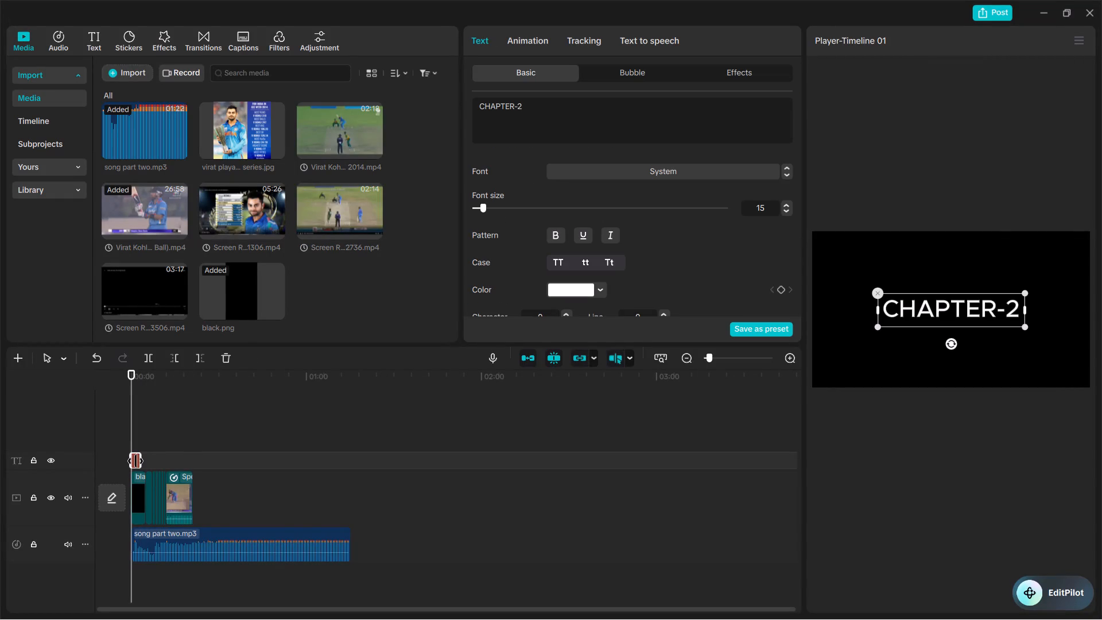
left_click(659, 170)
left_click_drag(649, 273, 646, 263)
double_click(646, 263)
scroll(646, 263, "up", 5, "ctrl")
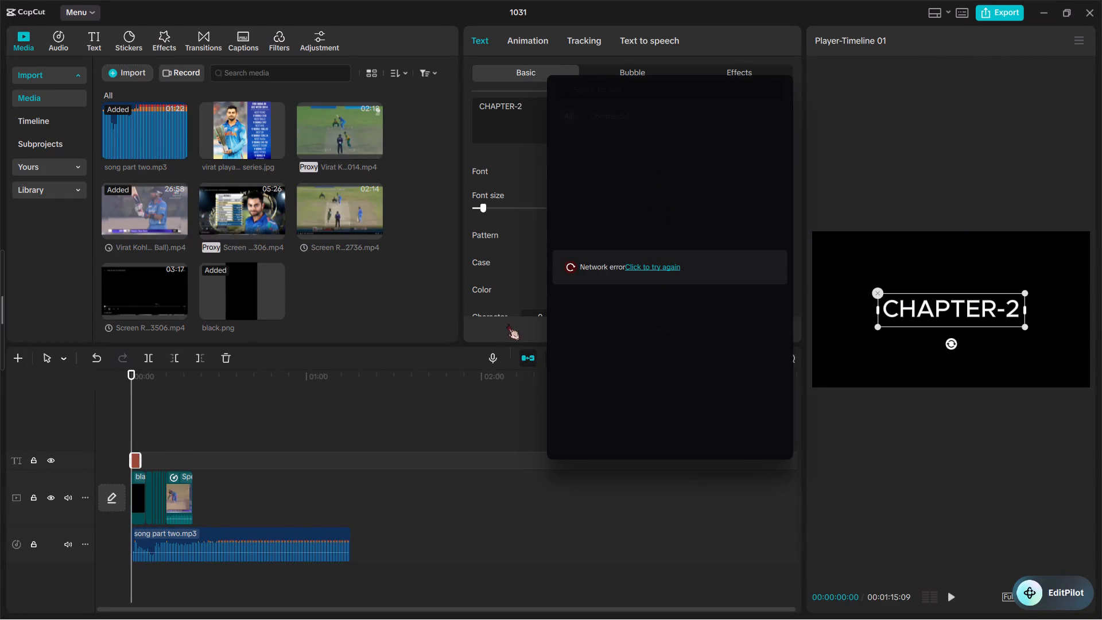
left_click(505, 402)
Play back the edit from the CHAPTER-2 intro past the end of the last Virat Kohli clip to review it against the song.
scroll(495, 435, "up", 20, "ctrl")
scroll(495, 435, "right", 8)
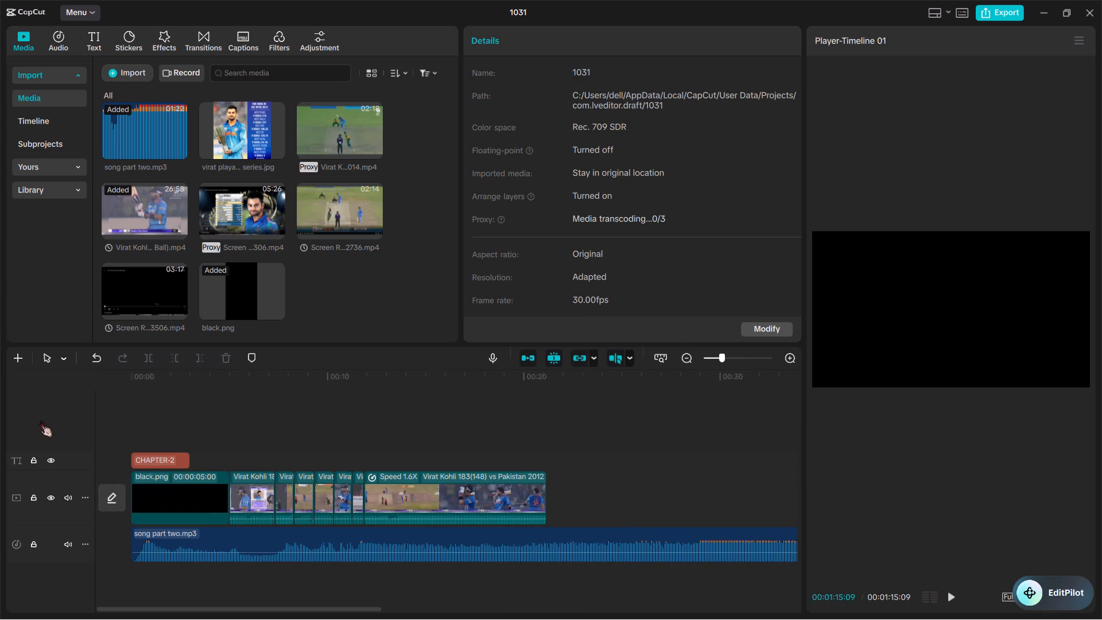
key("space")
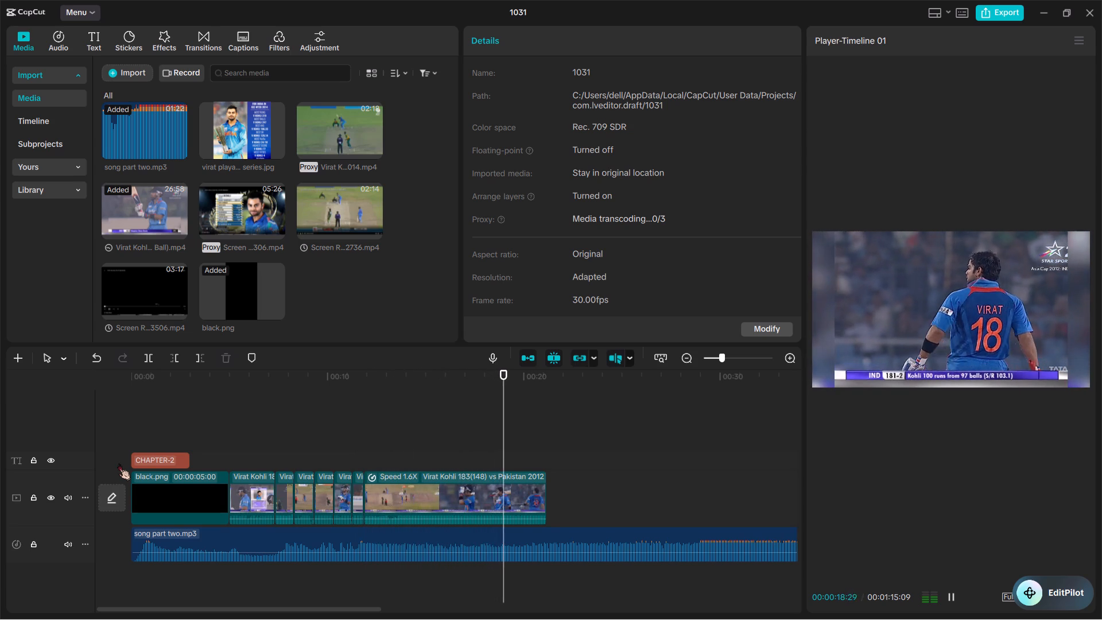
key("space")
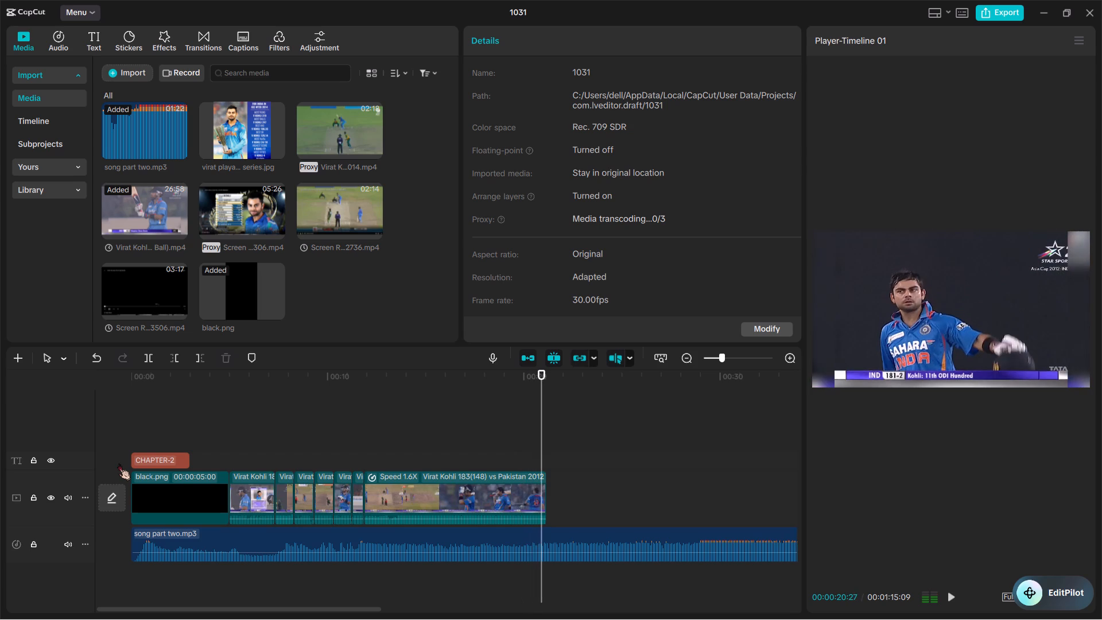
key("space")
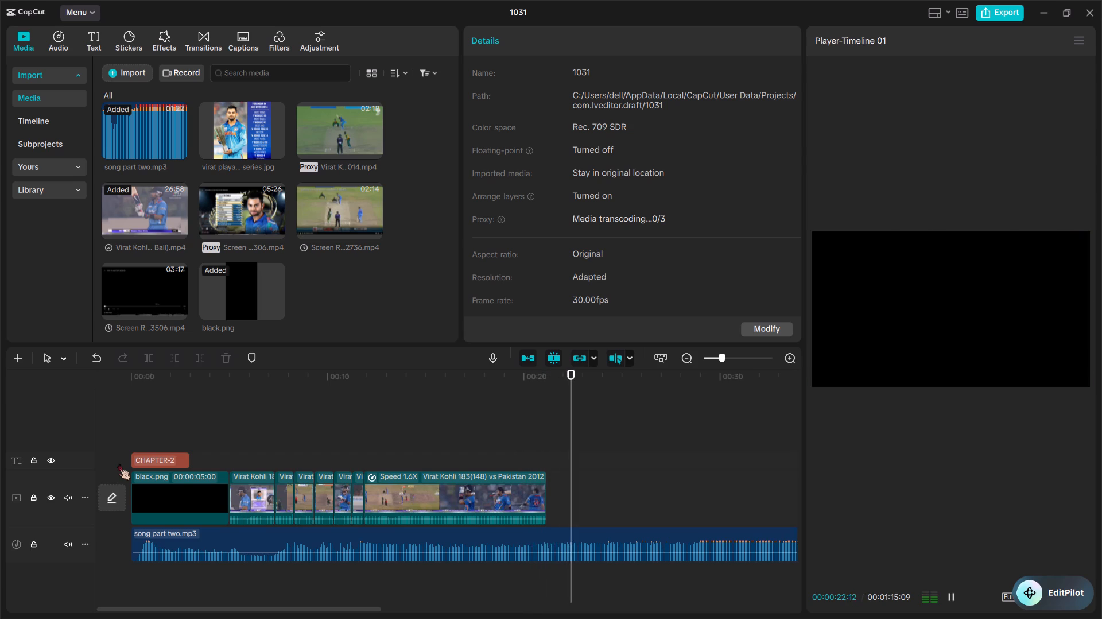
key("space")
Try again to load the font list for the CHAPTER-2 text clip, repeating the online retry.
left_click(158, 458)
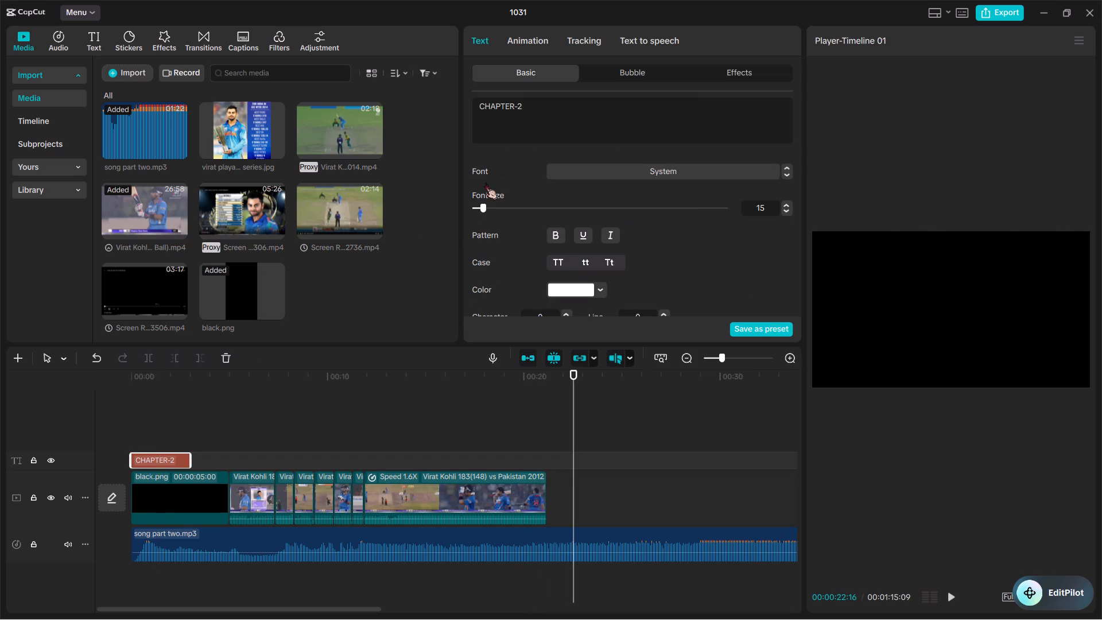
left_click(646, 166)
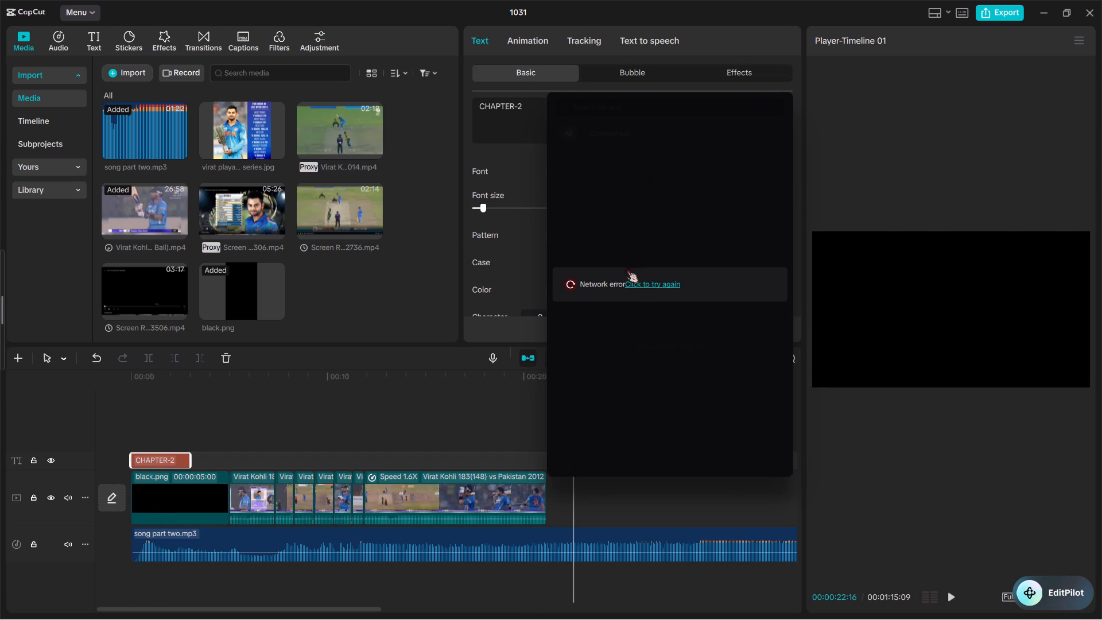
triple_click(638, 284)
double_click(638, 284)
Close the 1031 project's editor window.
left_click(1088, 10)
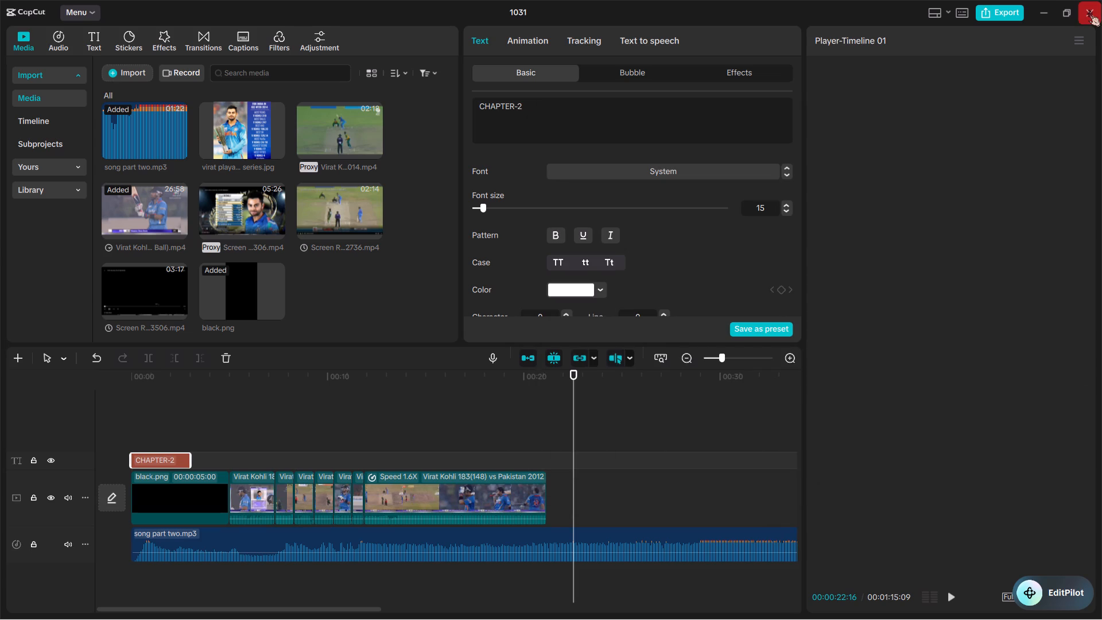